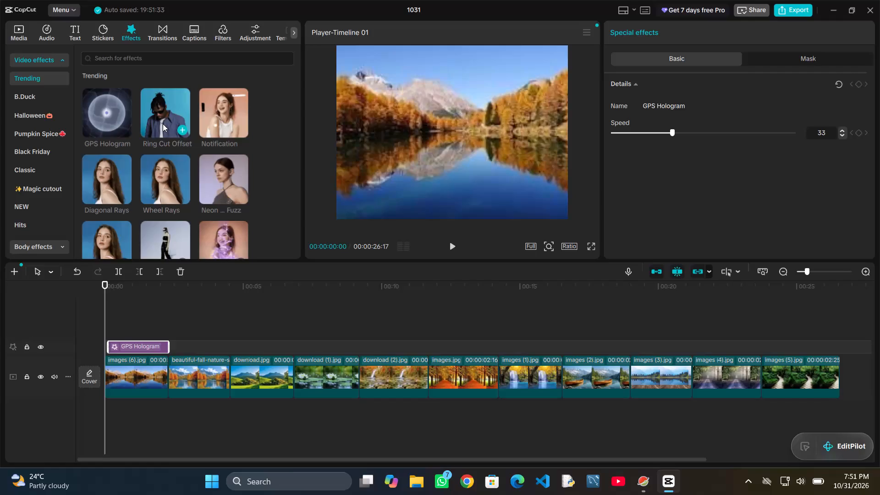
Add the Ring Cut Offset effect right after GPS Hologram and trim it to the end of the second clip.
left_click_drag(163, 124, 175, 342)
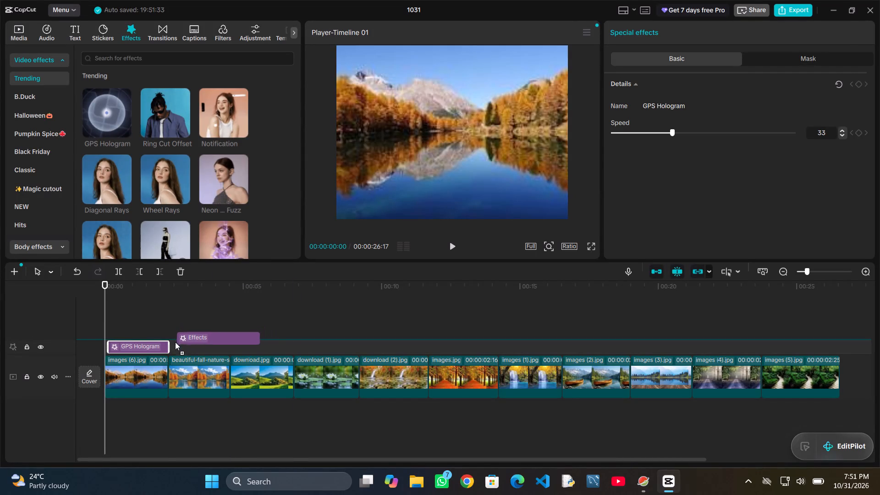
left_click_drag(175, 342, 169, 345)
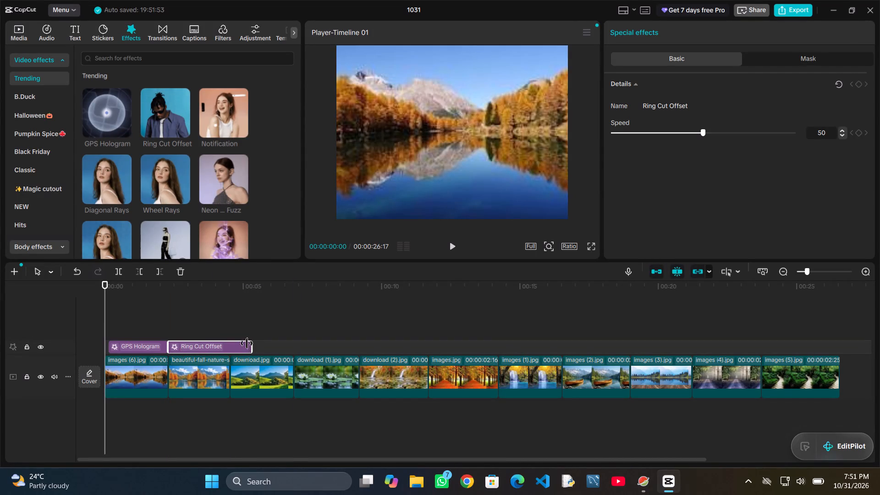
left_click_drag(252, 342, 225, 349)
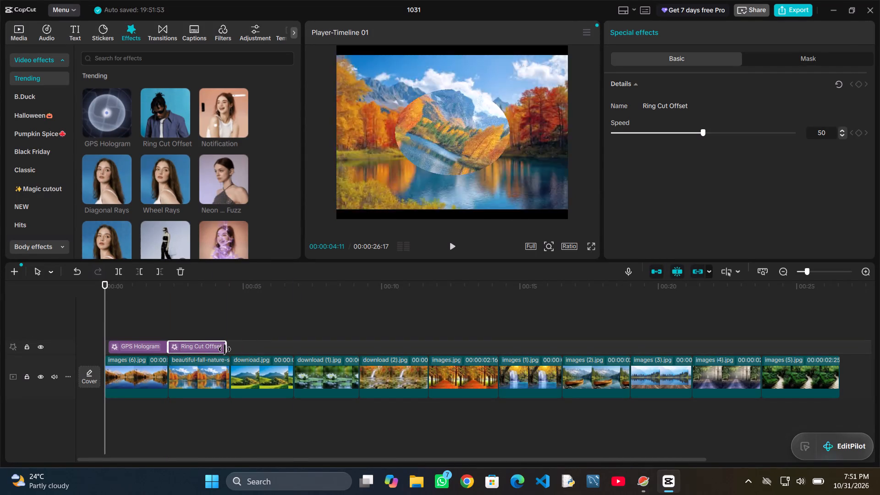
left_click_drag(225, 349, 227, 349)
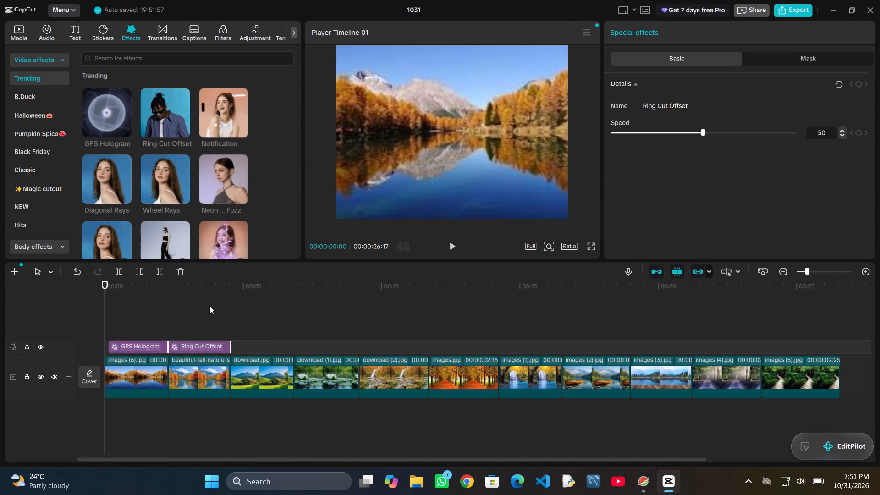
left_click(230, 347)
Download the Purple Smoke, Solar Beats, Piecut Strobe, Flip Flap, Cutting Strips and Rotating Light video effects.
scroll(236, 178, "down", 1)
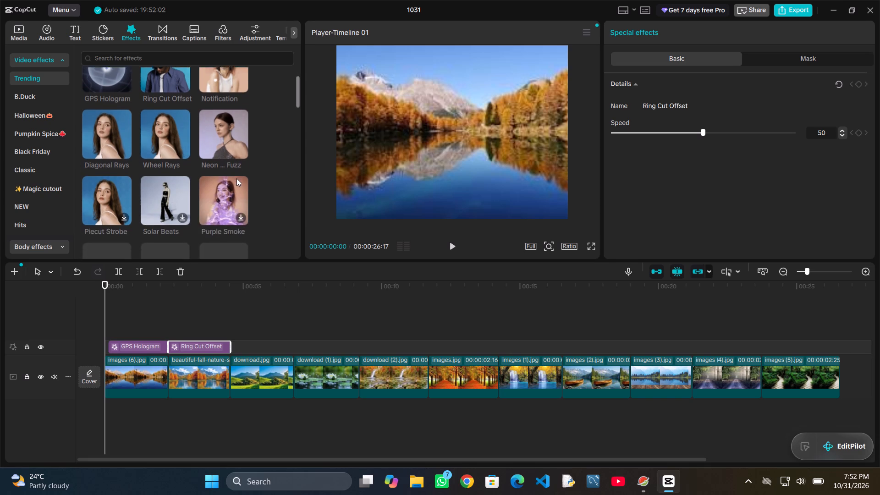
scroll(236, 178, "down", 1)
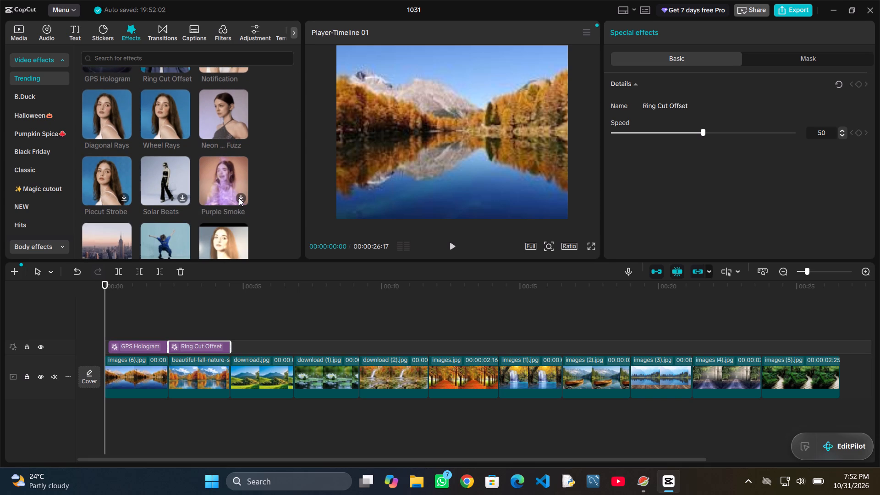
double_click(239, 198)
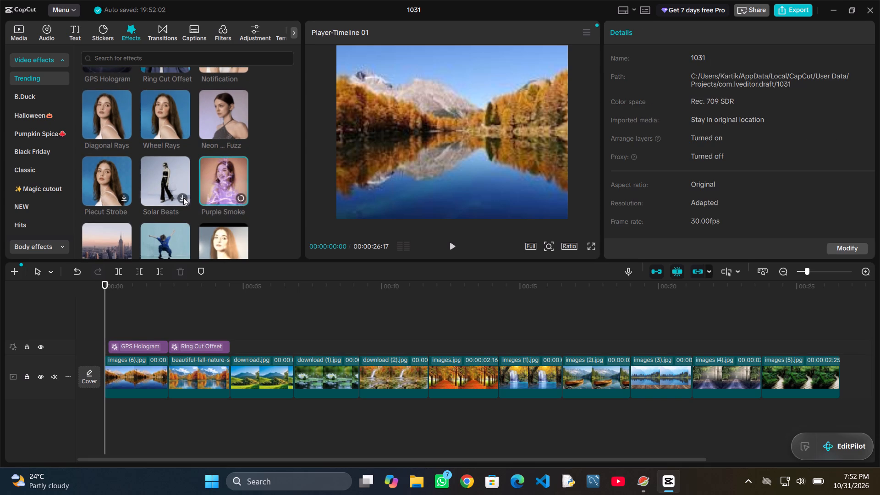
double_click(178, 195)
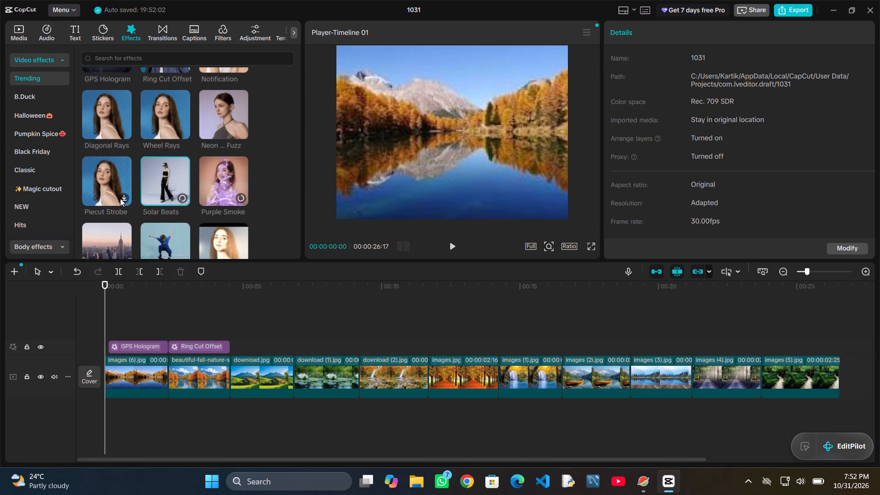
left_click(129, 198)
double_click(127, 198)
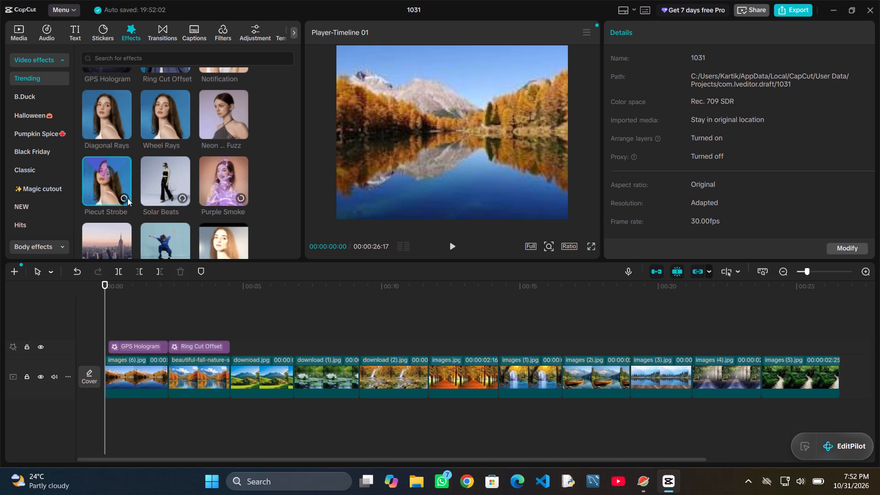
scroll(127, 198, "down", 1)
double_click(124, 198)
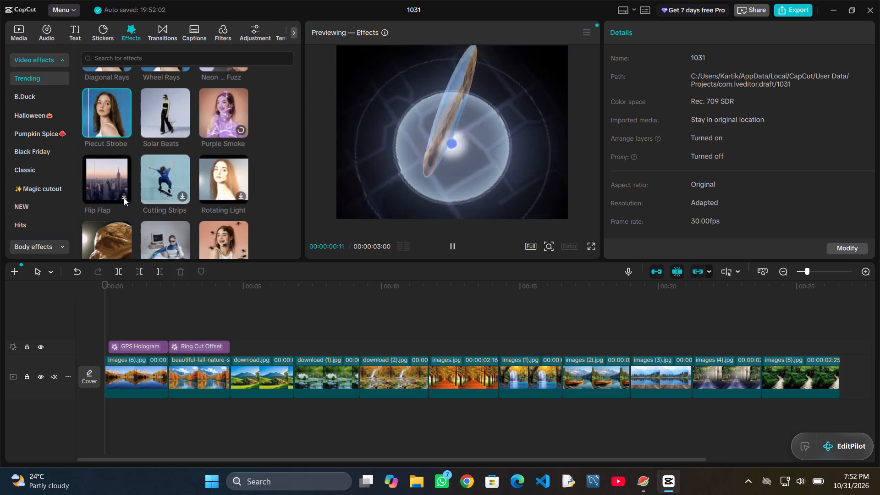
double_click(184, 192)
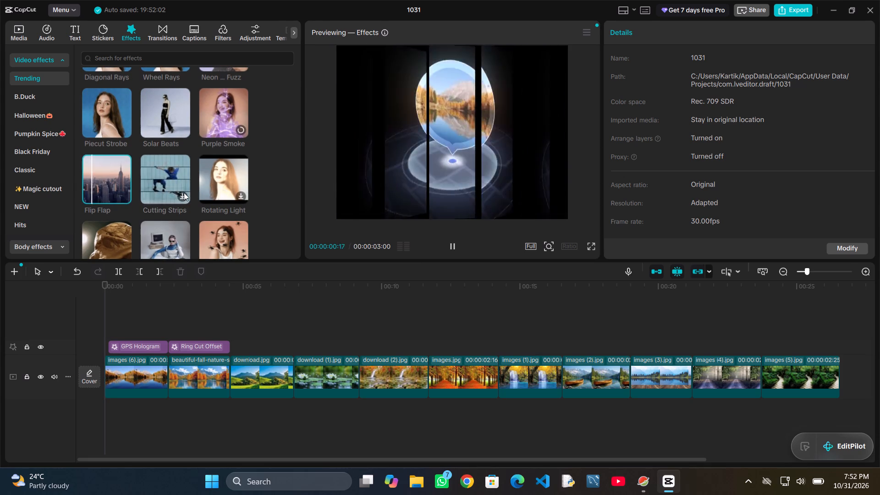
double_click(241, 193)
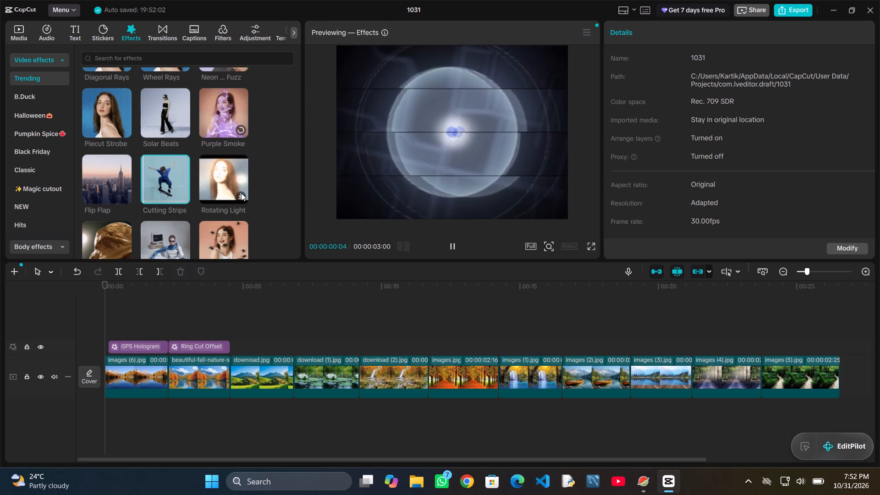
Add the Flip Flap effect after Ring Cut Offset and trim it to the end of the download.jpg clip.
left_click_drag(118, 187, 245, 358)
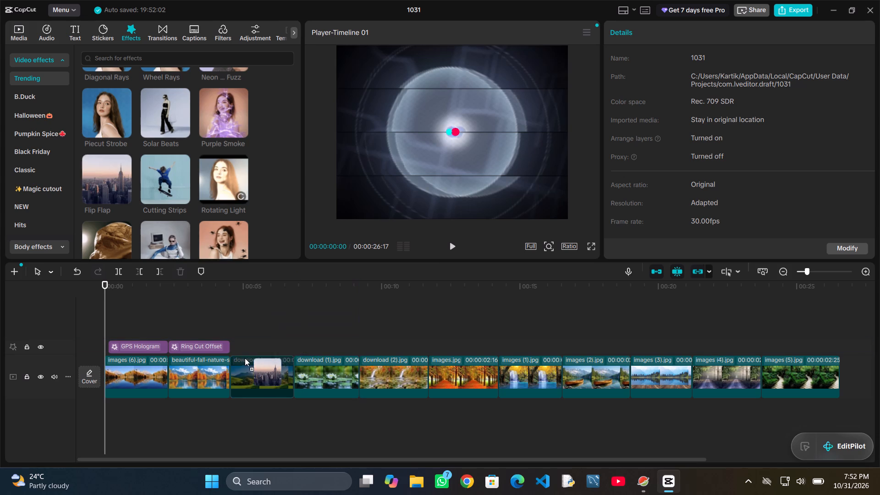
left_click_drag(245, 358, 230, 346)
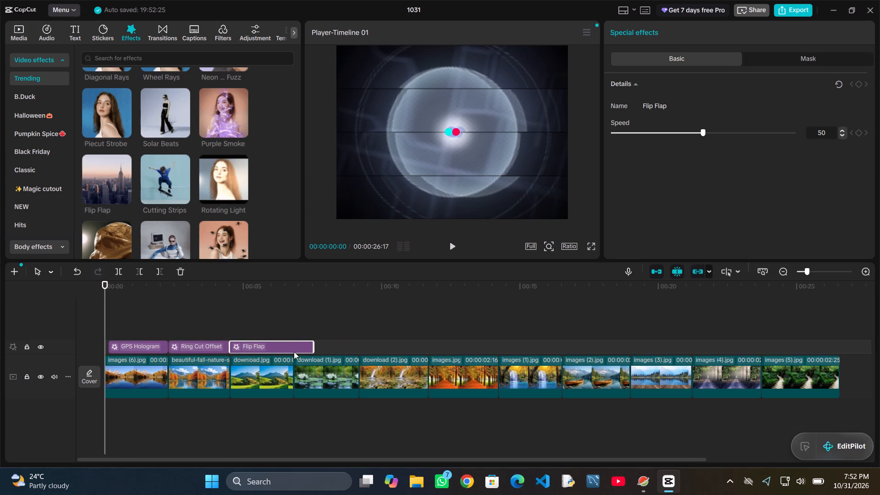
left_click_drag(315, 346, 293, 353)
Add the Purple Smoke effect after Flip Flap and trim it to the end of the download (1).jpg clip.
left_click_drag(231, 113, 316, 312)
left_click_drag(316, 312, 299, 343)
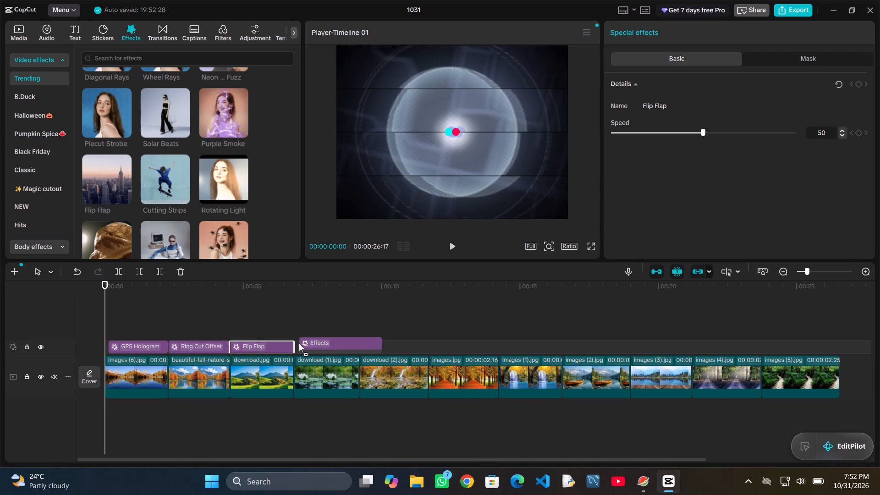
left_click_drag(299, 343, 295, 345)
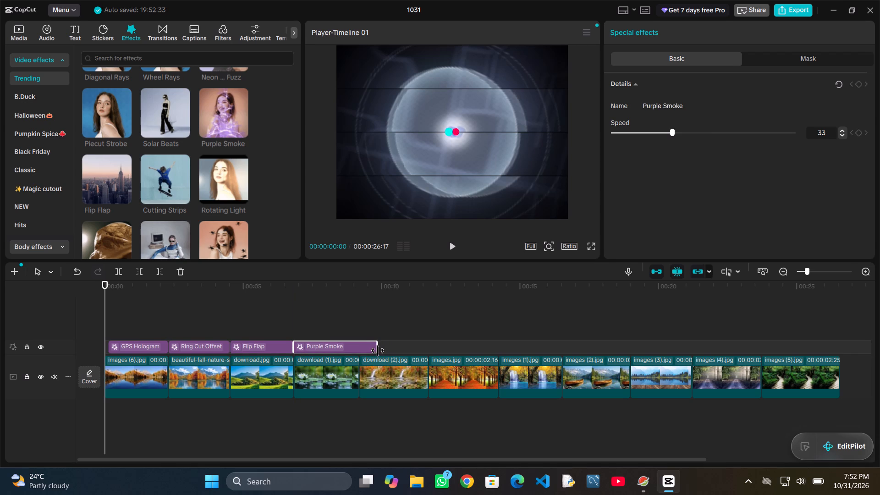
left_click_drag(378, 351, 357, 358)
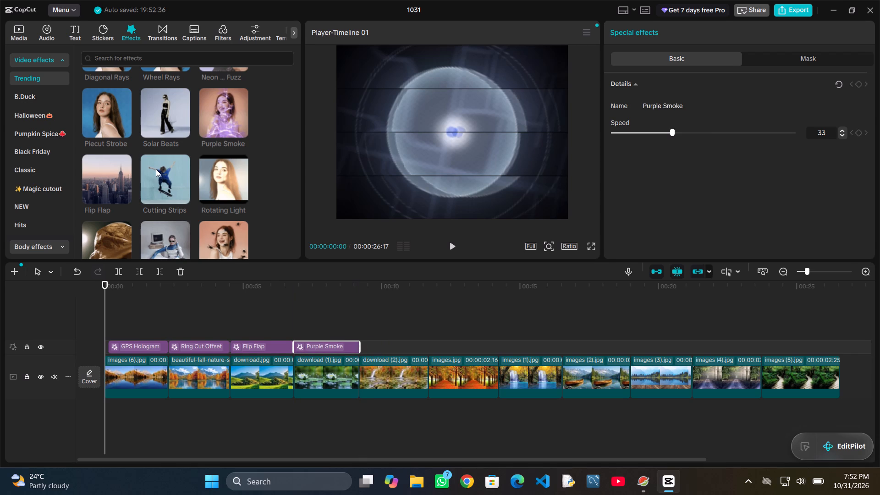
Download the WC Trophy effect, place it after Purple Smoke on the same effects track, and trim it to match download (2).jpg.
scroll(119, 135, "down", 1)
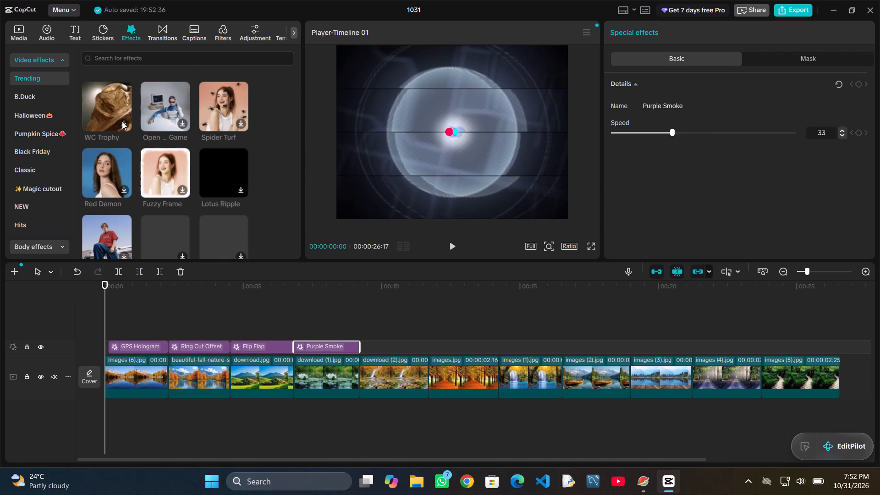
left_click(131, 125)
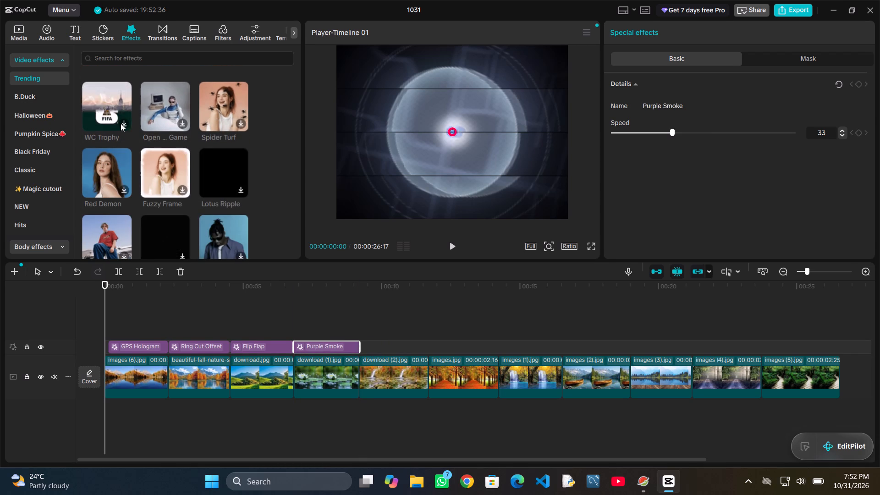
double_click(121, 123)
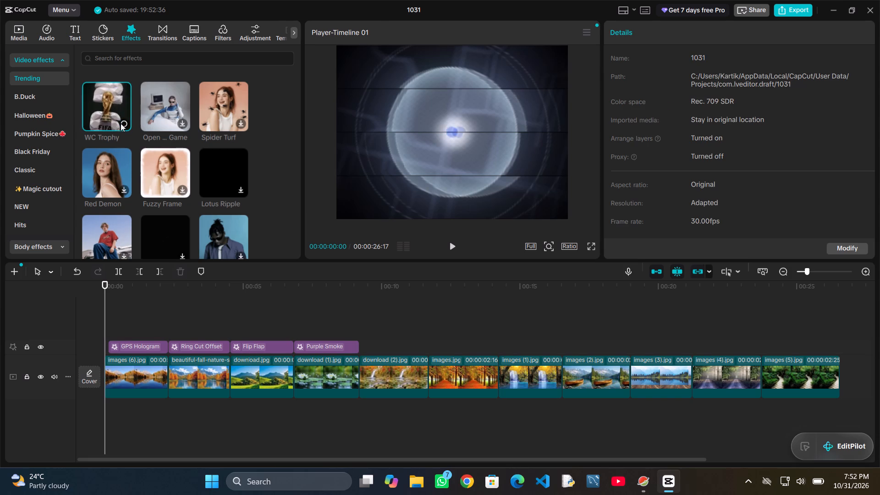
left_click_drag(102, 101, 330, 289)
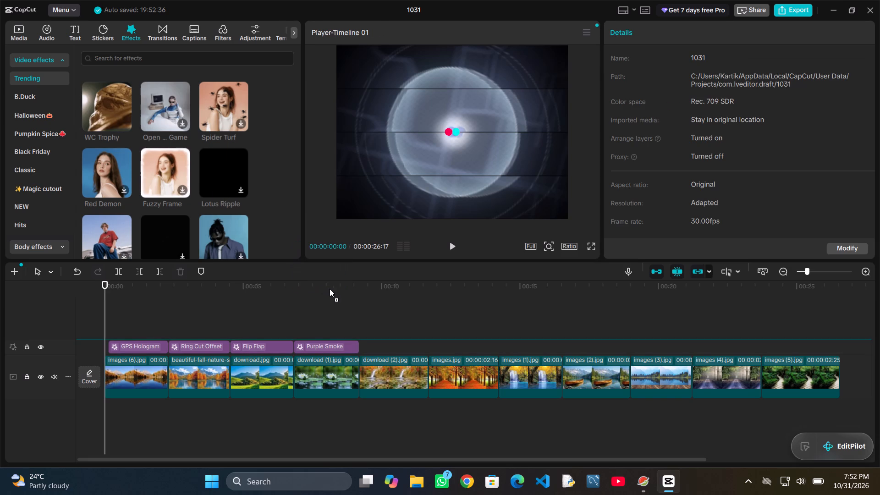
left_click_drag(330, 289, 357, 354)
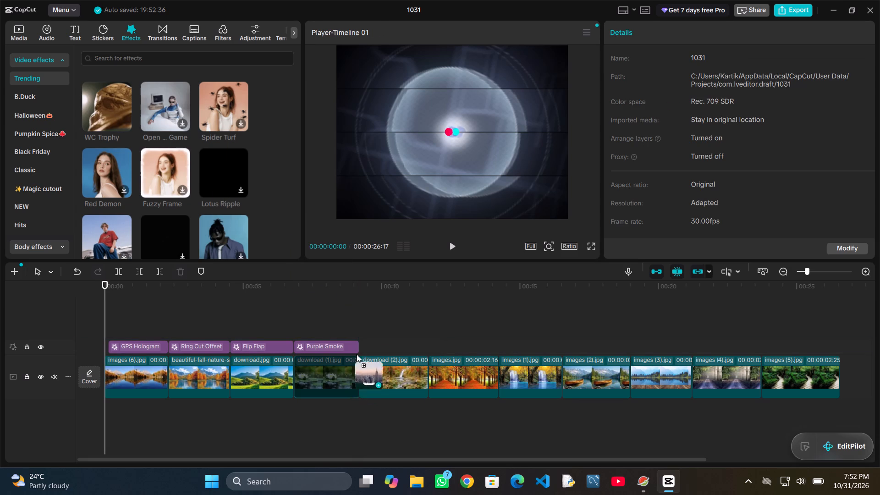
left_click_drag(357, 354, 355, 349)
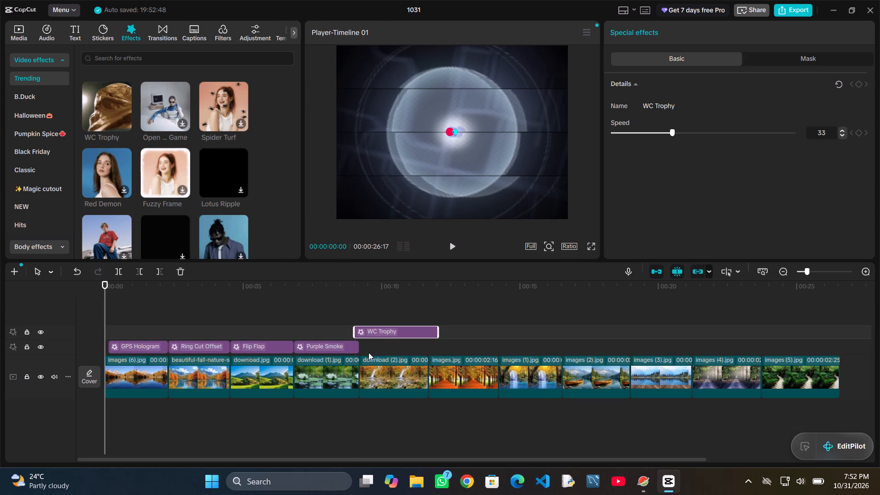
left_click_drag(383, 330, 387, 345)
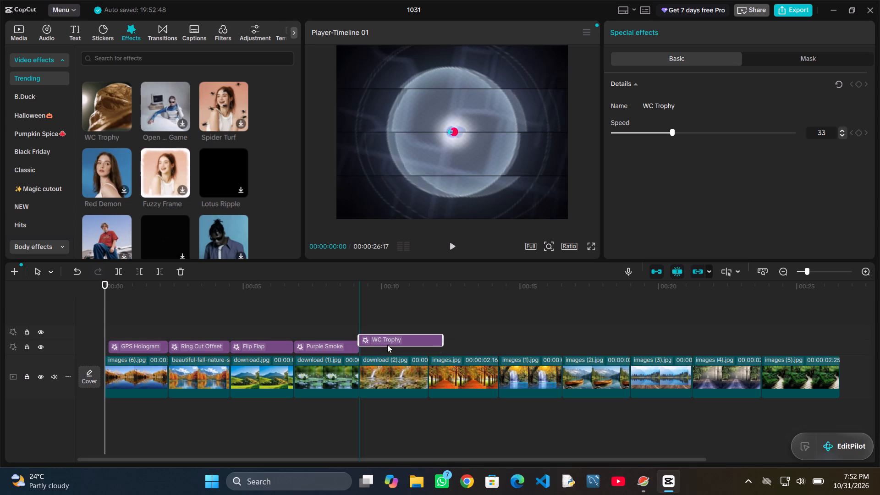
left_click_drag(387, 345, 388, 346)
left_click_drag(442, 344, 427, 349)
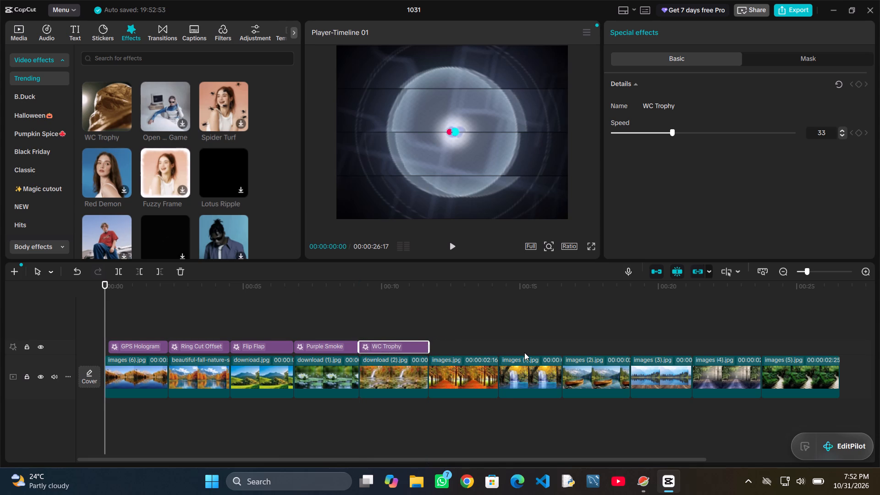
Download the Fuzzy Frame, Red Demon and Lotus Ripple video effects.
scroll(524, 352, "left", 1)
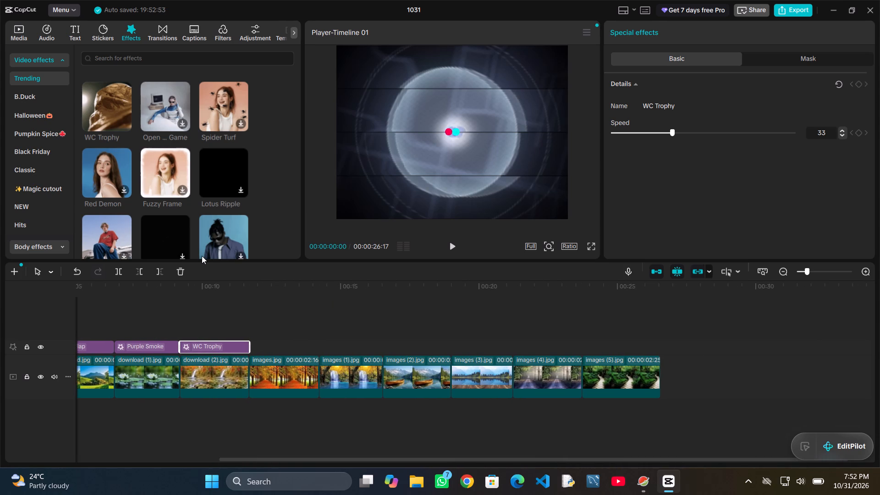
double_click(180, 191)
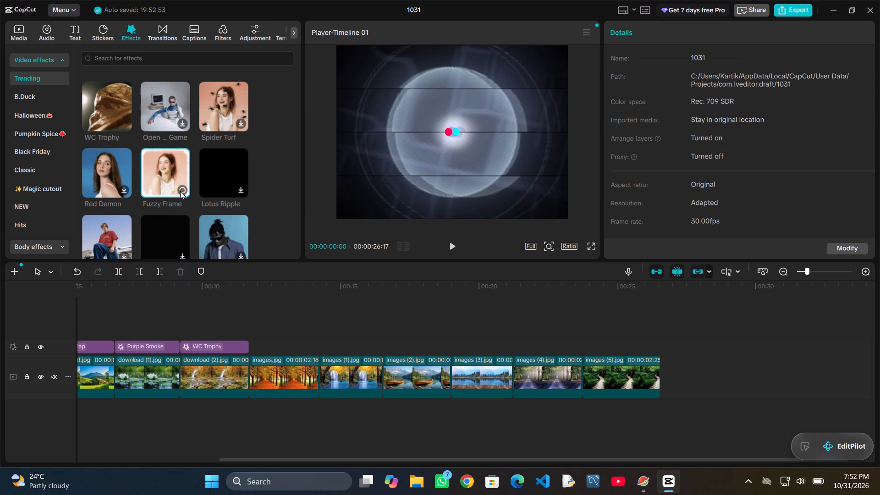
double_click(124, 191)
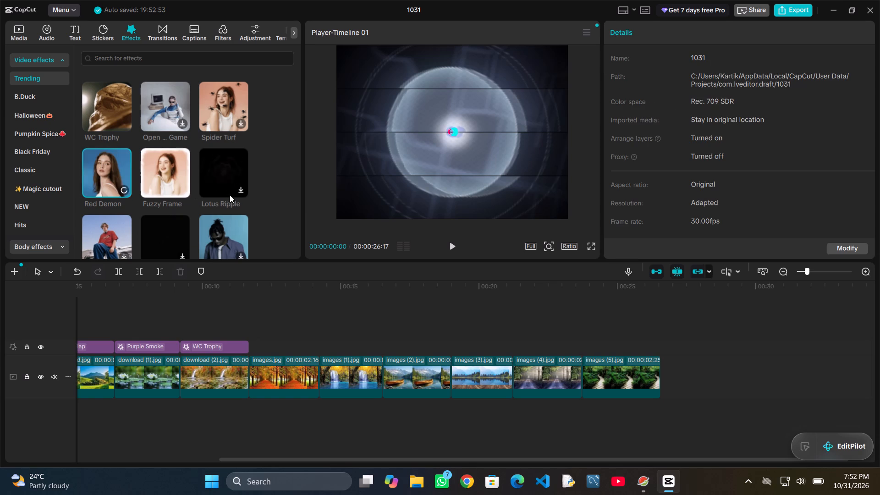
double_click(238, 187)
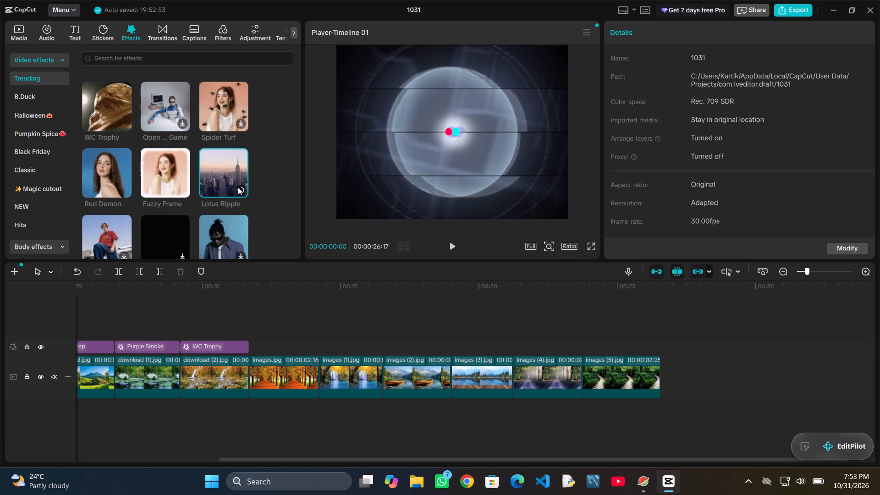
Download the Beam Spin effect, place it right after WC Trophy on the effects track, and trim it to the end of images.jpg.
scroll(238, 209, "down", 1)
scroll(209, 186, "up", 1)
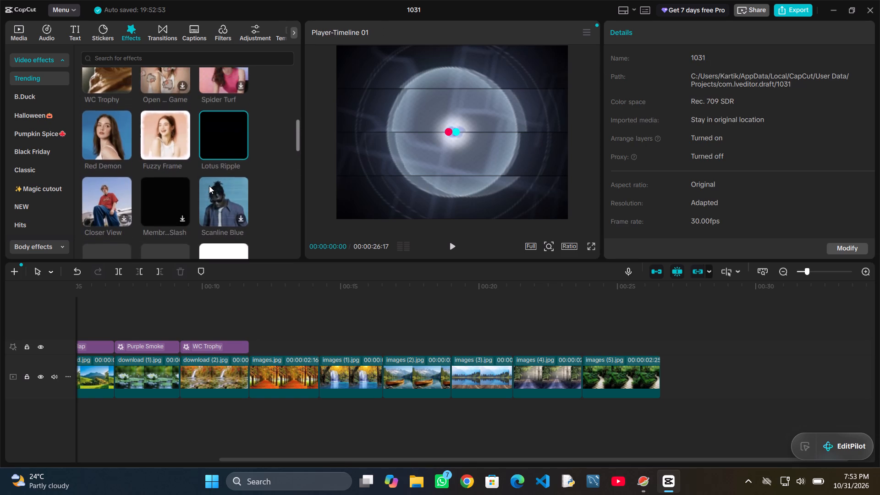
scroll(209, 186, "up", 1)
scroll(203, 212, "down", 1)
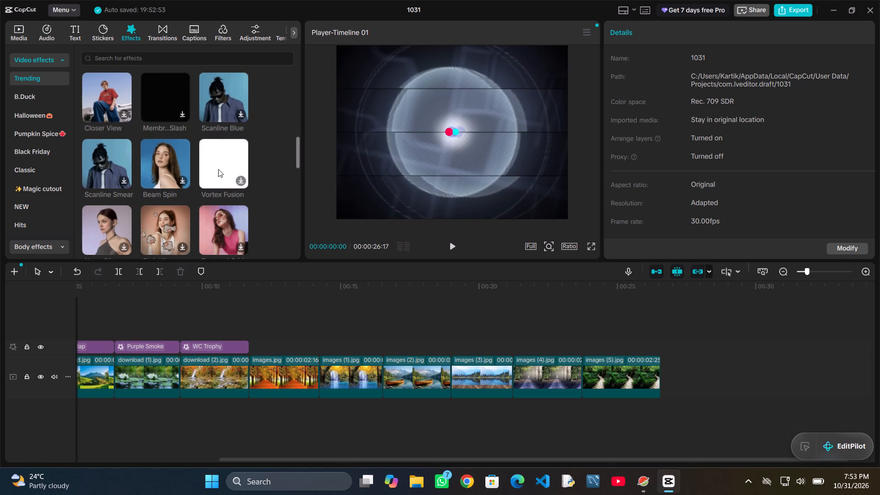
left_click(164, 163)
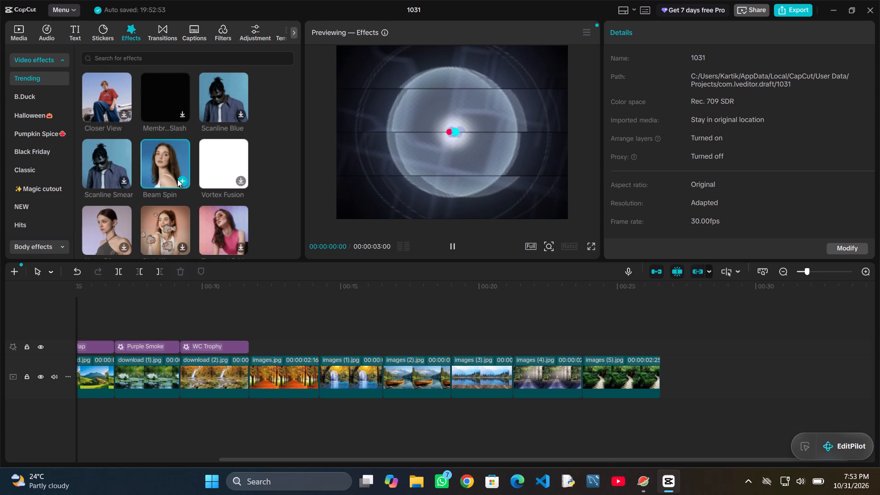
left_click_drag(177, 179, 228, 210)
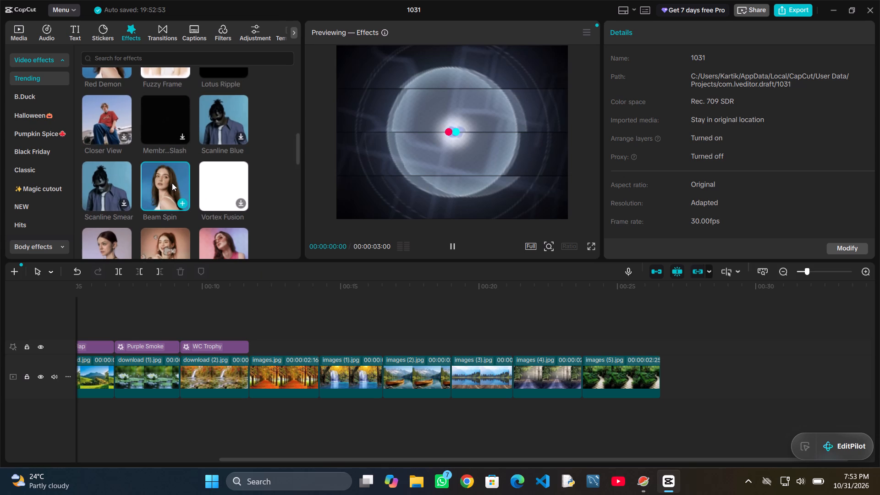
left_click_drag(172, 183, 254, 344)
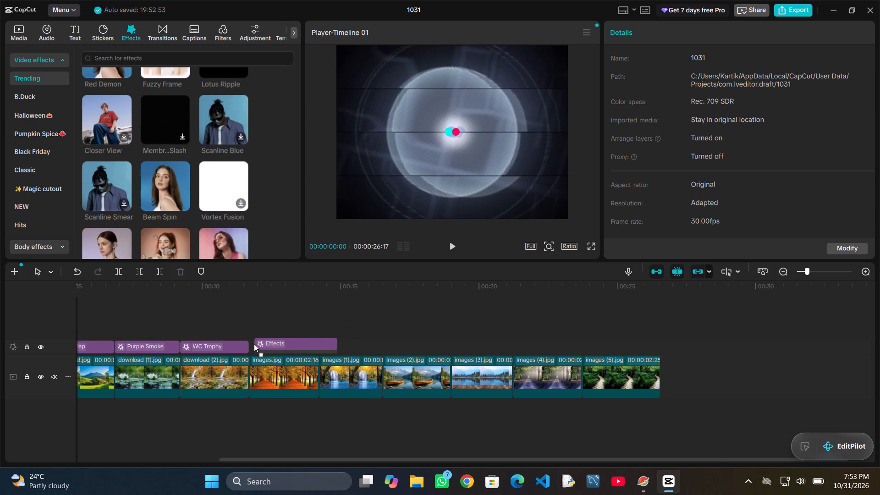
left_click_drag(254, 344, 250, 345)
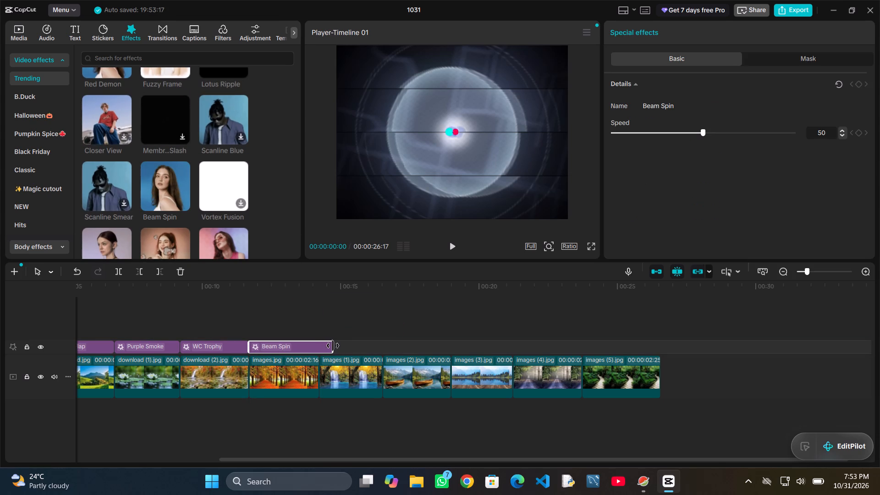
left_click_drag(333, 346, 319, 349)
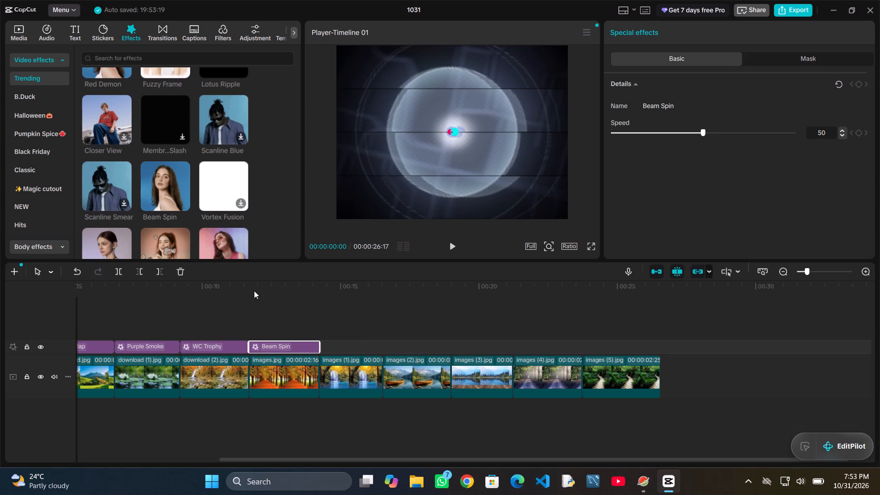
Download the Vortex Fusion, Scanline Blue and Membr...Slash video effects.
left_click(242, 200)
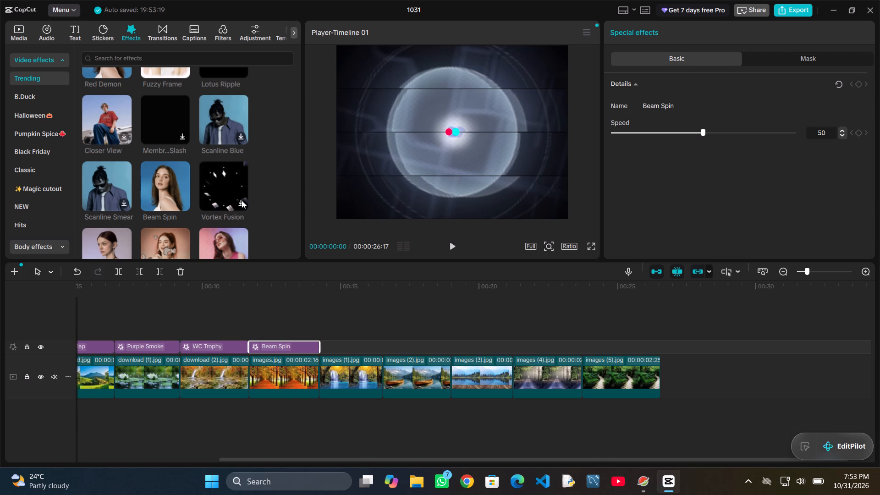
double_click(243, 202)
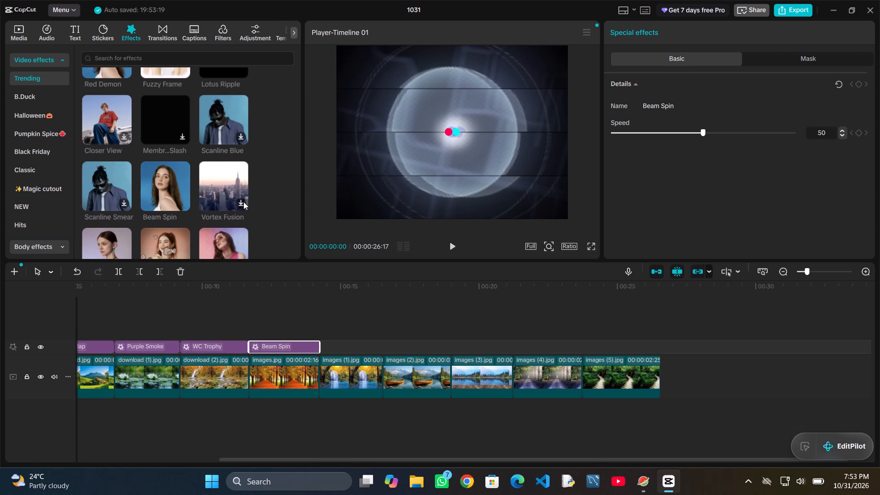
double_click(242, 132)
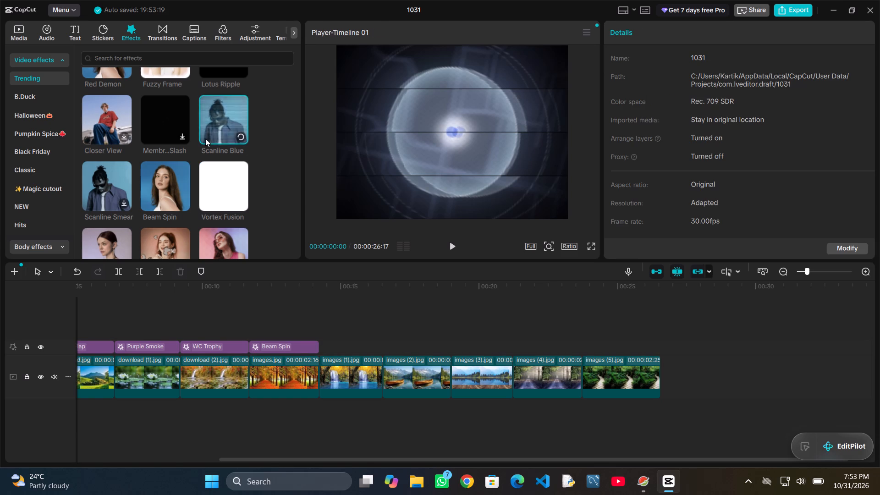
double_click(183, 136)
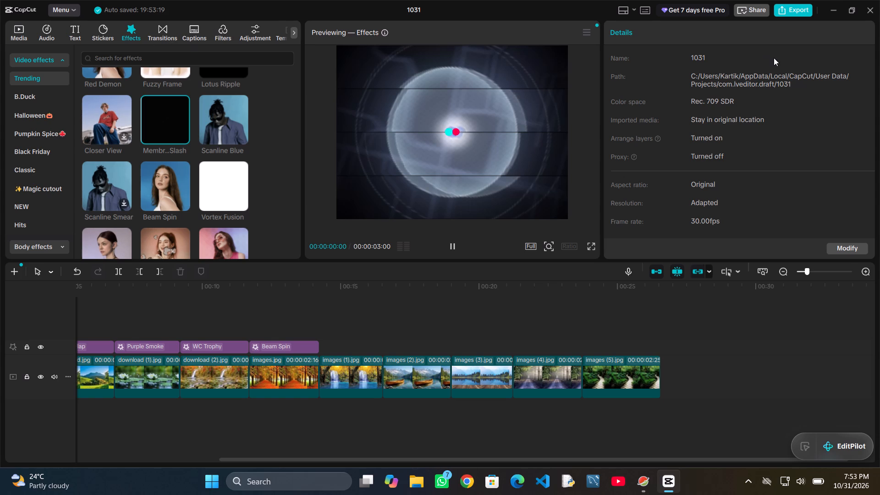
left_click(819, 125)
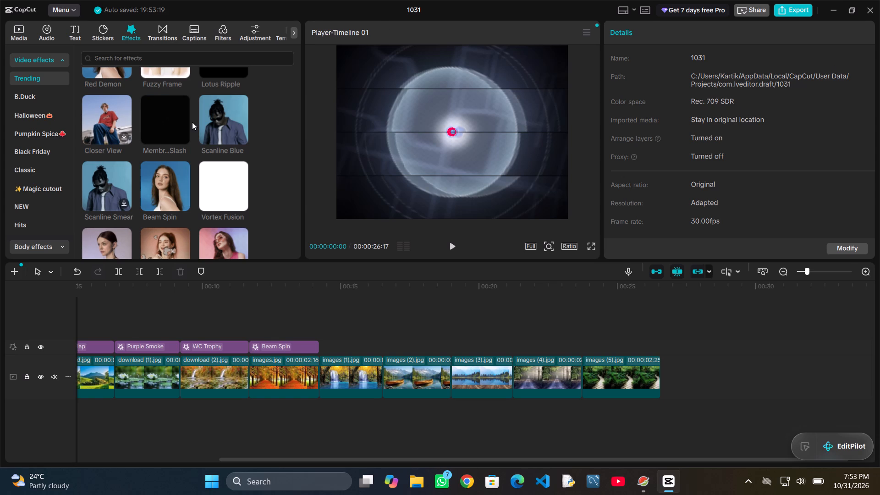
Download the Sharding Push and Twilight Heat video effects from the trending collection.
scroll(170, 184, "down", 2)
scroll(170, 184, "up", 1)
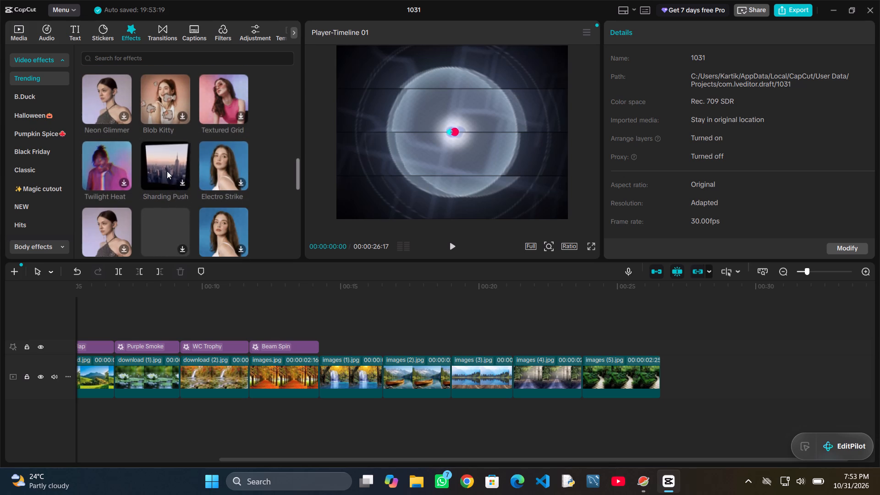
double_click(181, 178)
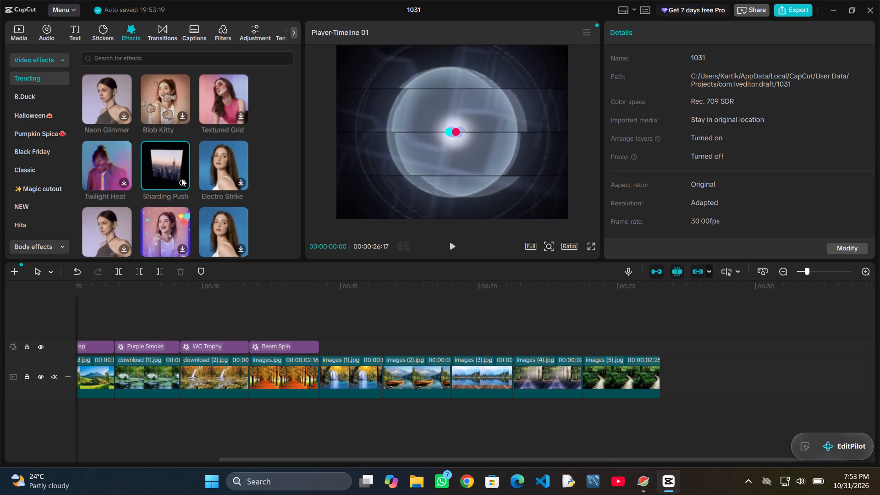
double_click(123, 179)
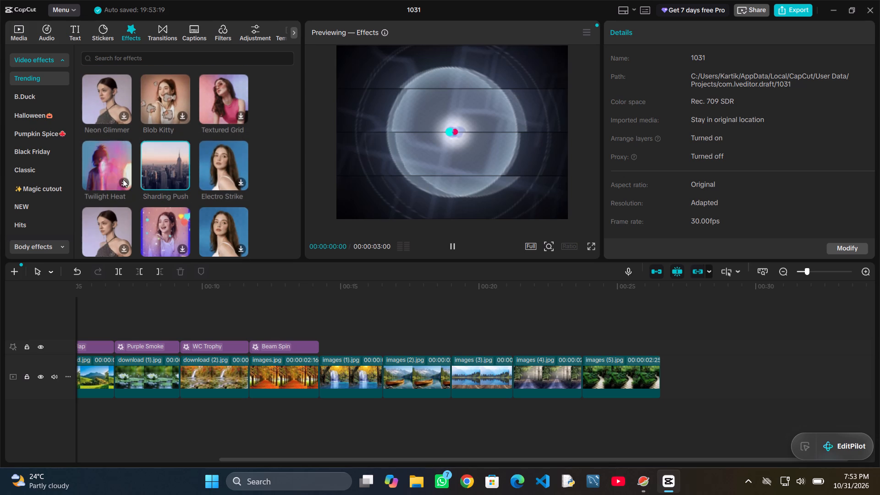
Add the Sharding Push effect right after Beam Spin and trim it to the end of the images (1).jpg clip.
left_click(176, 173)
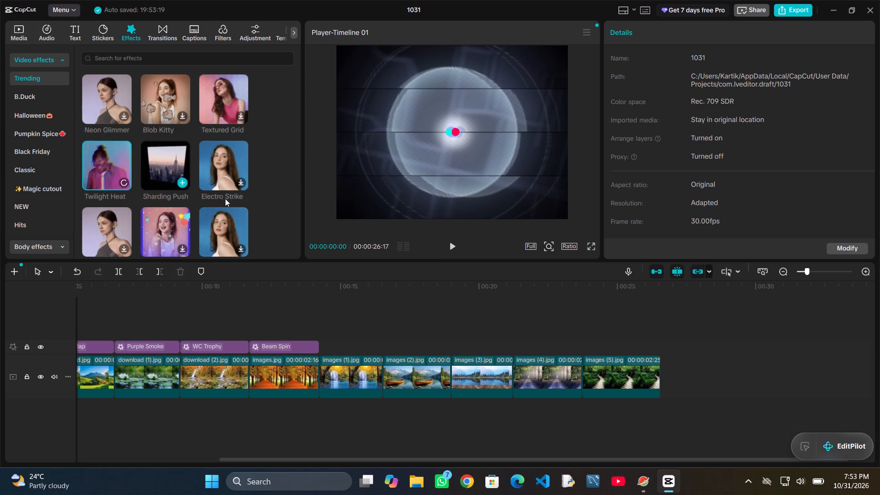
left_click_drag(170, 164, 184, 176)
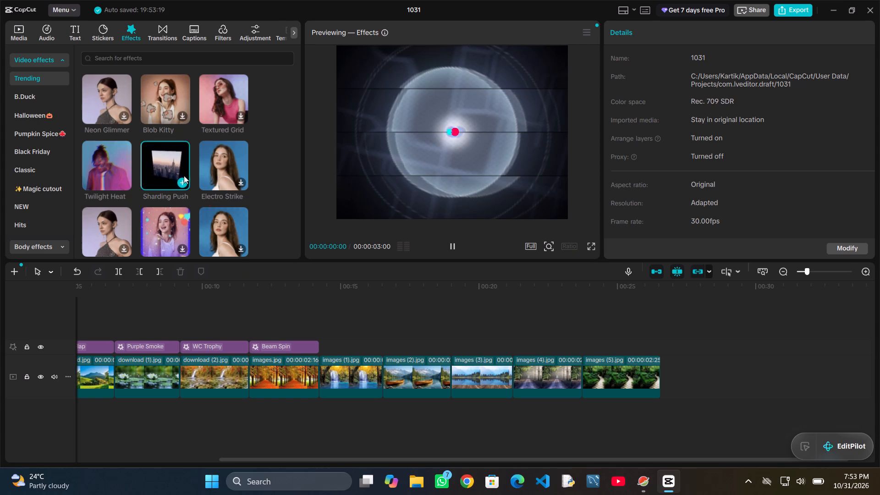
left_click_drag(184, 176, 313, 375)
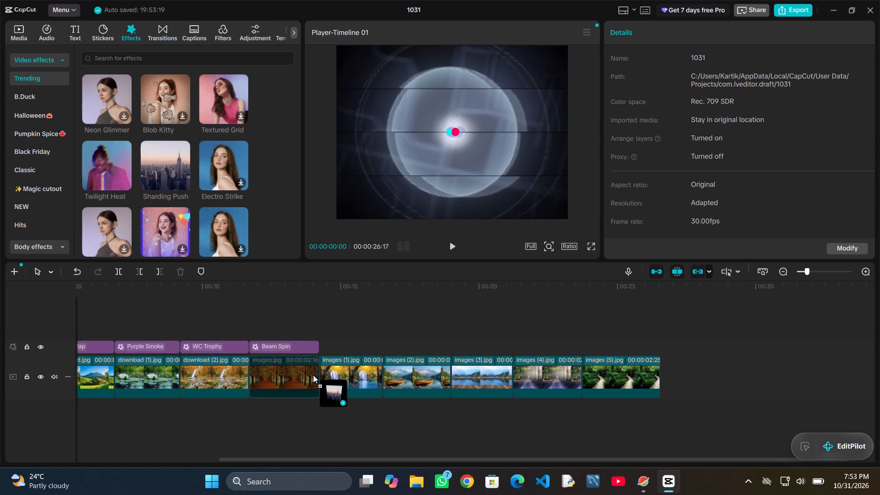
left_click_drag(313, 375, 321, 345)
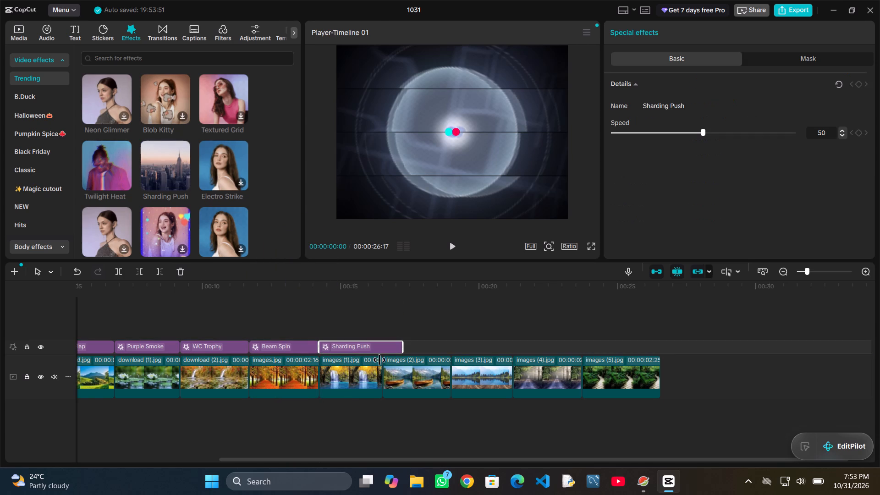
left_click_drag(403, 346, 383, 351)
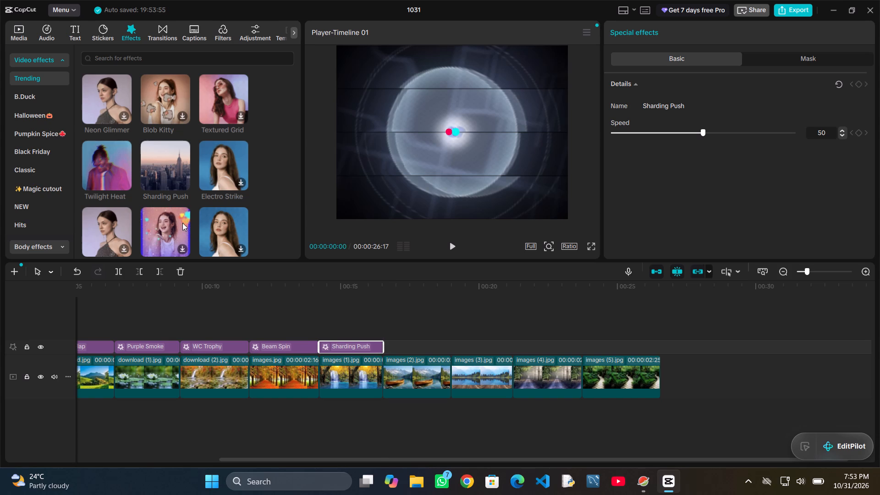
Download the Hoop Space effect, place it after Sharding Push on the effects track, and trim it to match images (2).jpg.
scroll(182, 223, "down", 1)
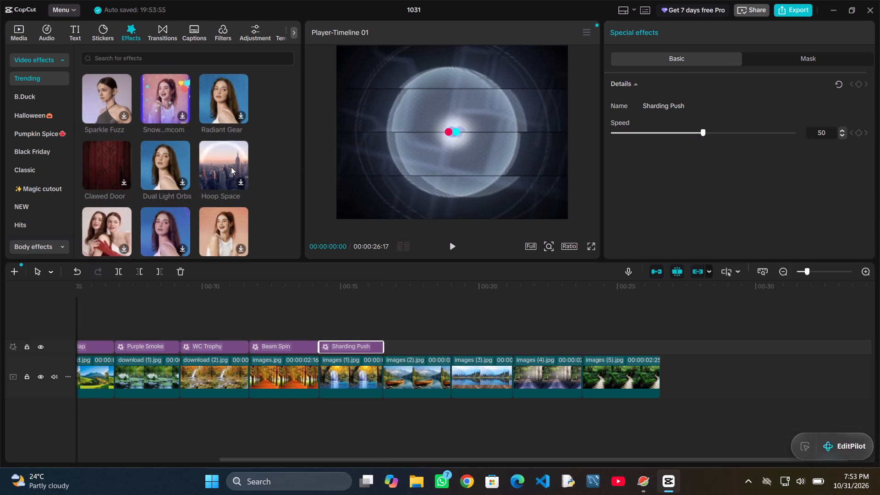
double_click(242, 175)
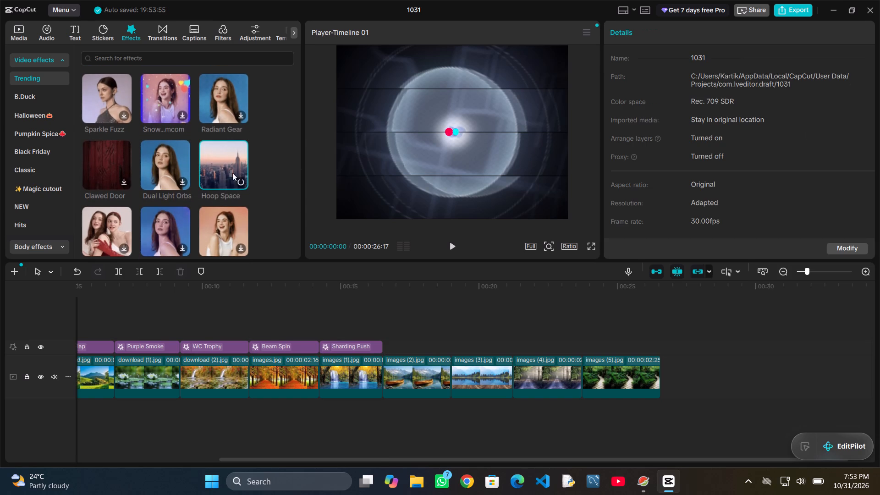
left_click_drag(232, 169, 373, 319)
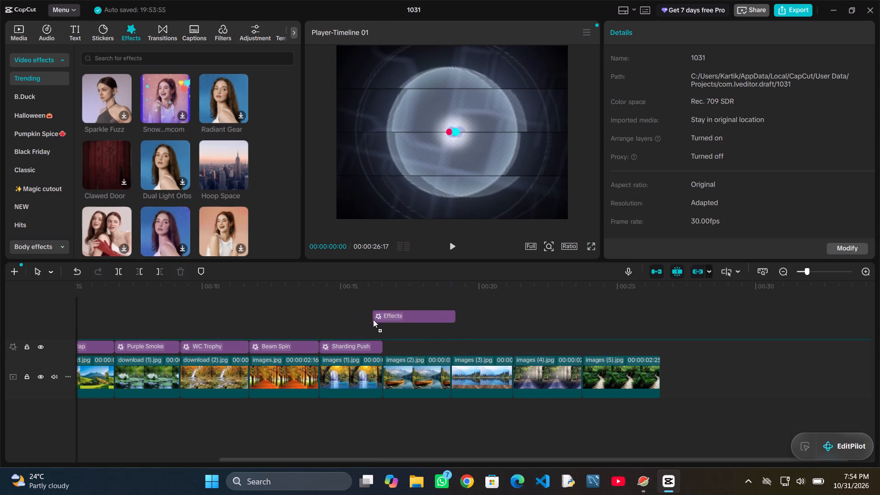
left_click_drag(373, 319, 382, 345)
left_click_drag(467, 346, 452, 350)
Download the Gemstone Heart and Flaming Bullets video effects from the trending collection.
scroll(542, 347, "left", 3)
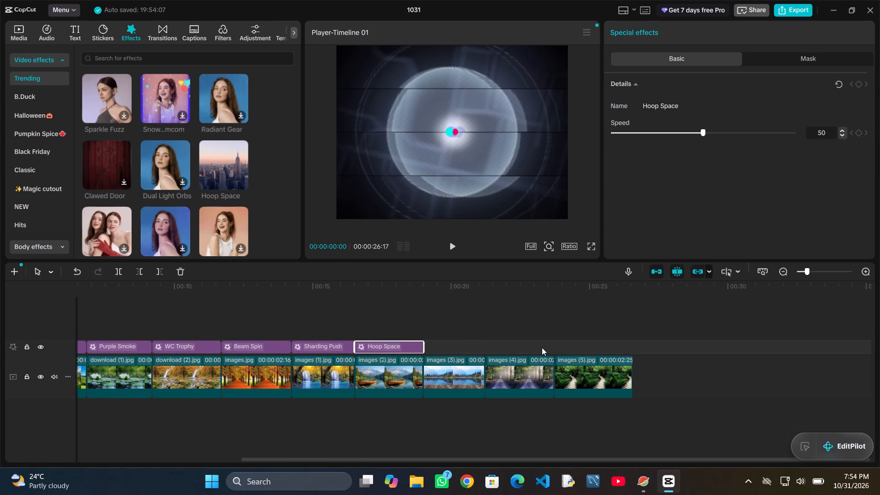
scroll(542, 347, "left", 2)
scroll(195, 213, "down", 1)
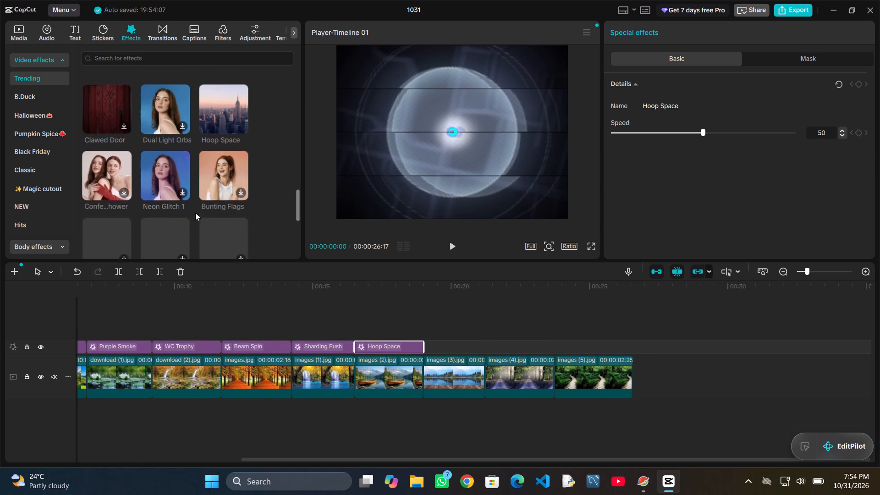
scroll(195, 213, "down", 1)
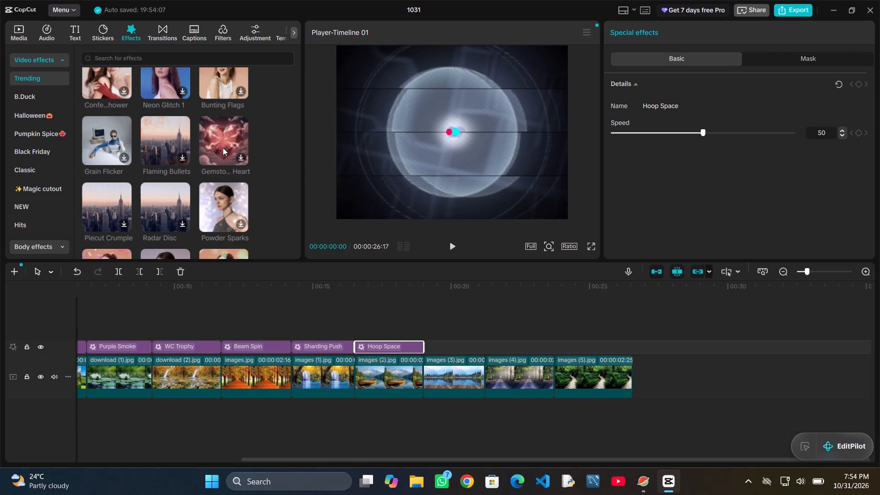
double_click(242, 153)
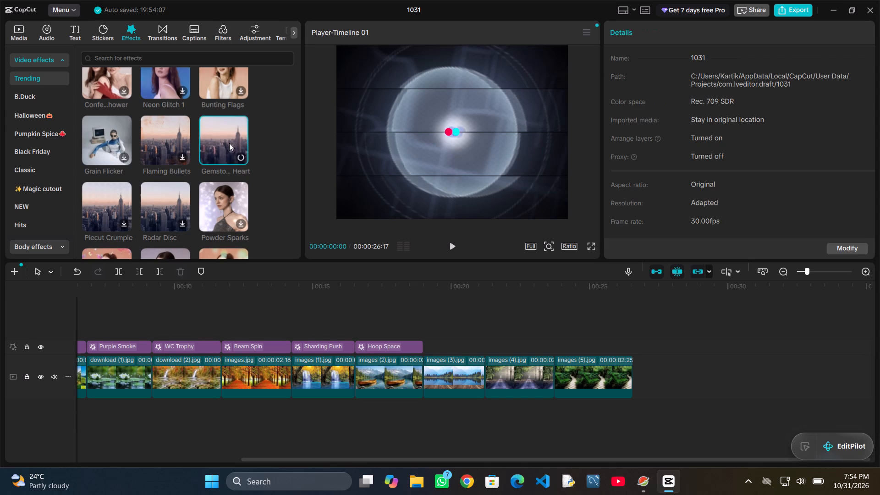
double_click(181, 155)
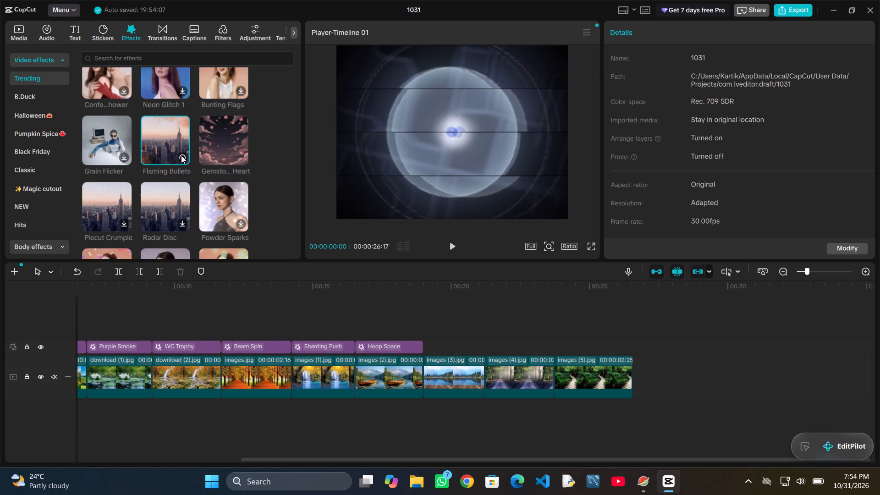
Add the Flaming Bullets effect right after Hoop Space and trim it to the end of the images (3).jpg clip.
left_click_drag(167, 141, 408, 321)
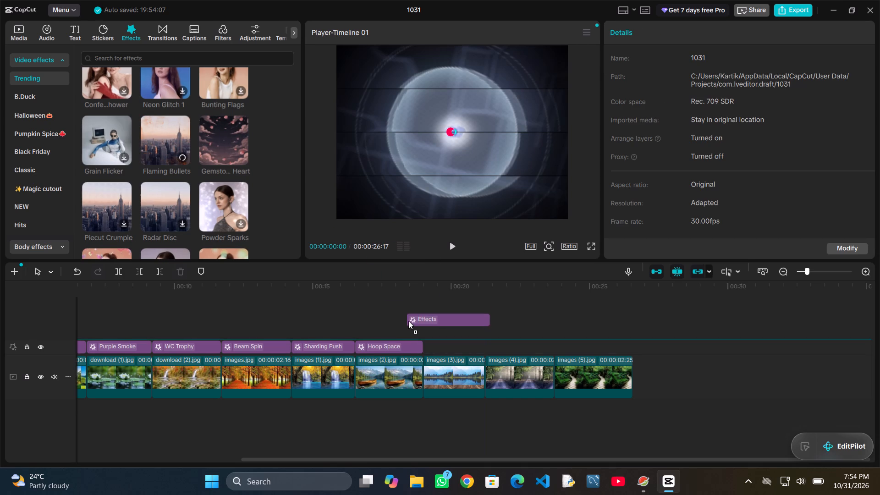
left_click_drag(408, 321, 429, 354)
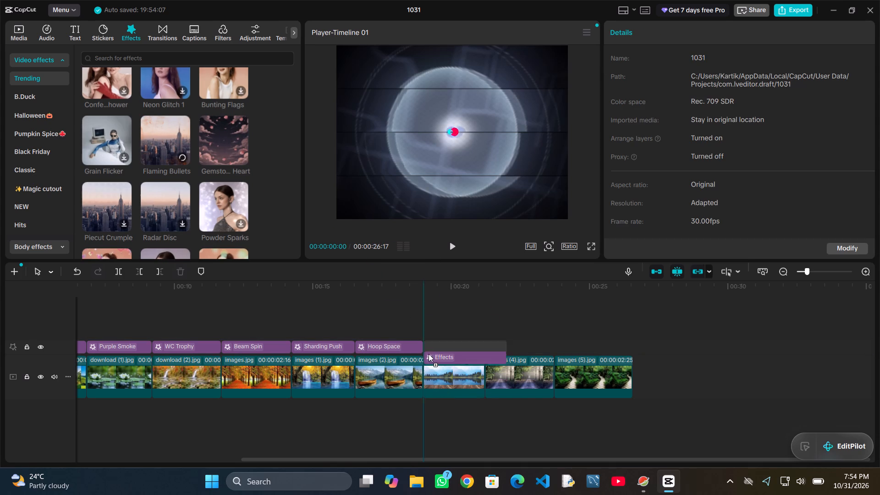
left_click_drag(429, 354, 423, 352)
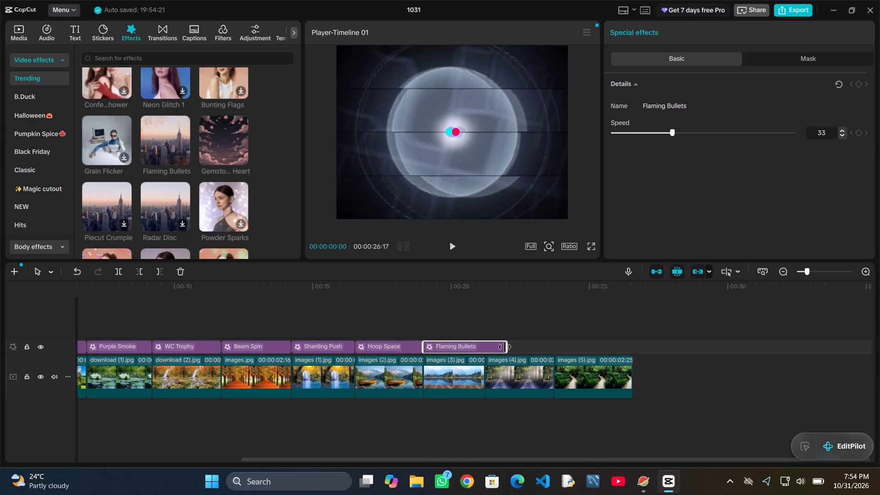
left_click_drag(506, 347, 482, 352)
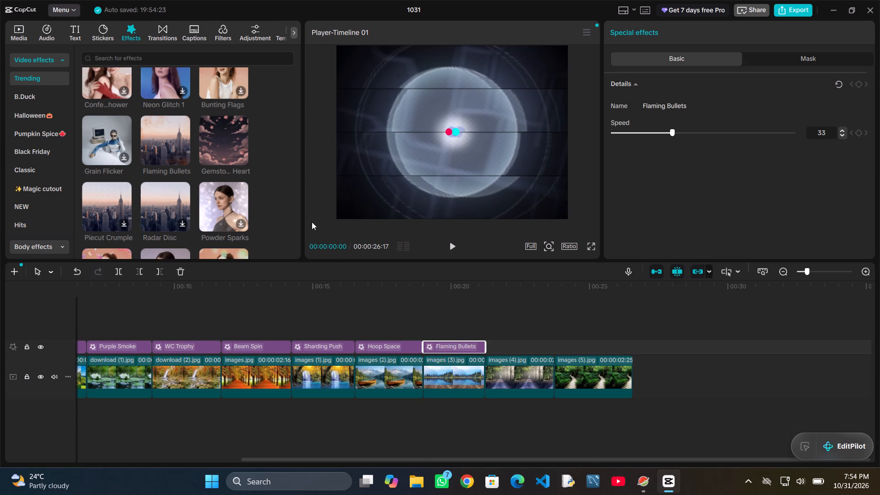
Add the Gemstone Heart effect after Flaming Bullets and trim it to the end of the images (4).jpg clip.
left_click_drag(231, 145, 519, 357)
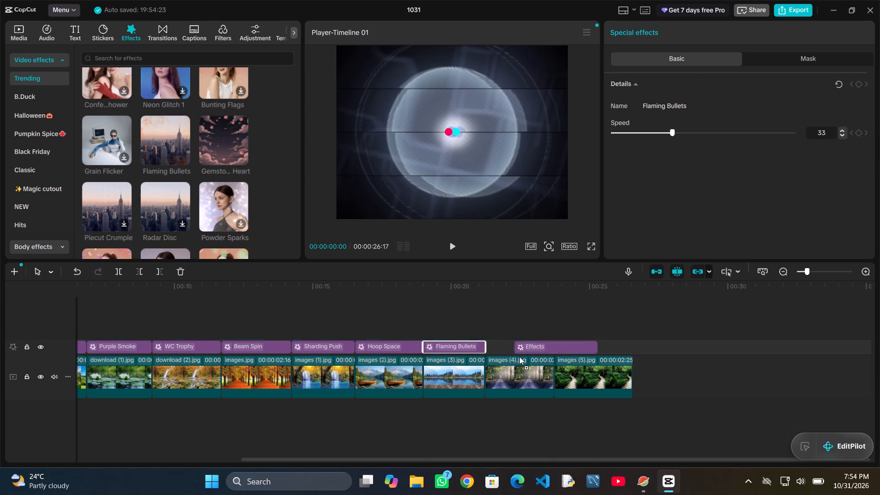
left_click_drag(519, 357, 489, 348)
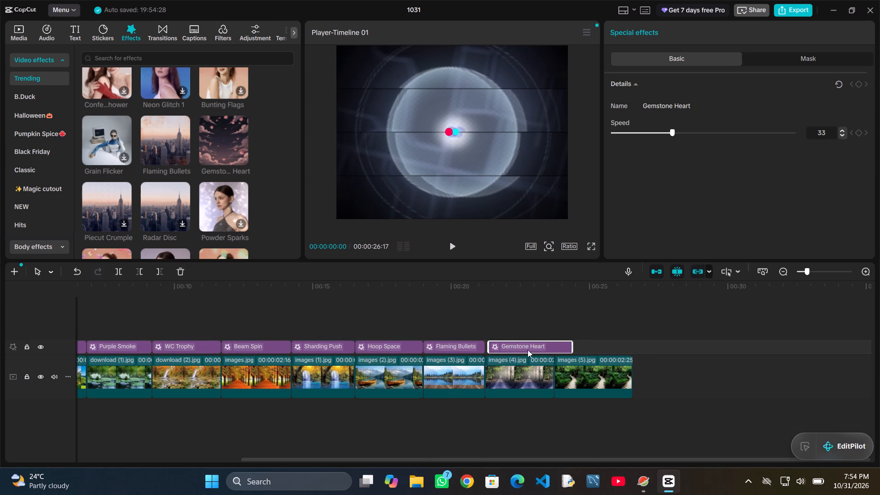
left_click_drag(573, 346, 554, 352)
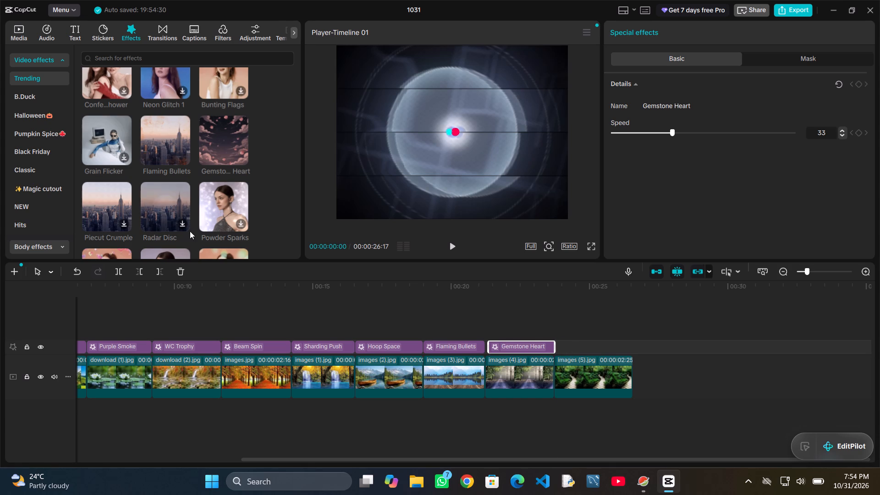
Download Radar Disc and Piecut Crumple, place Piecut Crumple after Gemstone Heart, and trim it to the end of images (5).jpg.
double_click(183, 222)
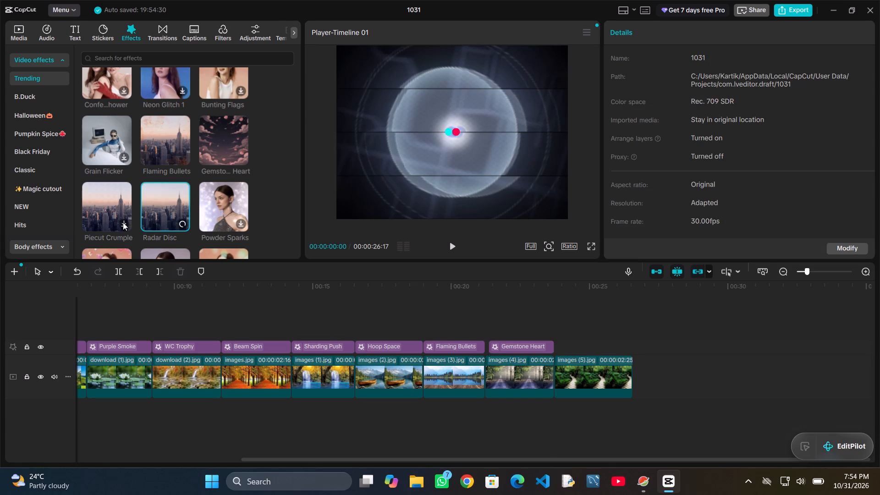
double_click(122, 222)
left_click_drag(109, 201, 515, 316)
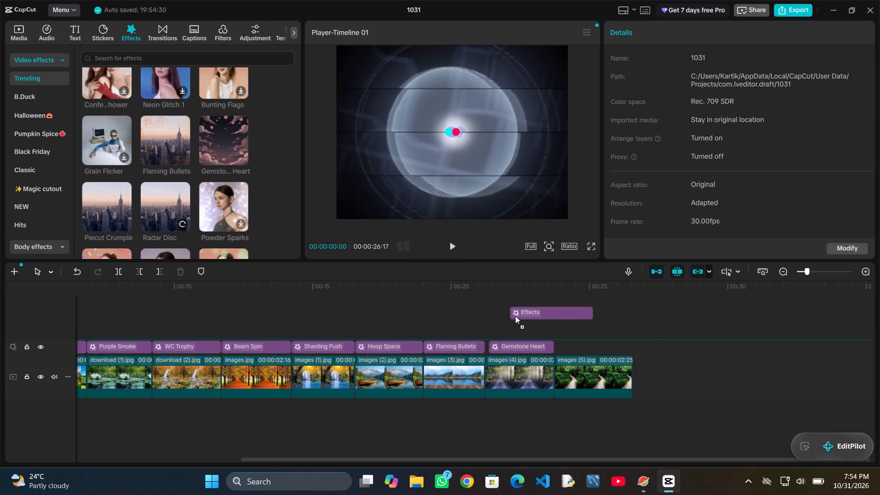
left_click_drag(515, 316, 521, 320)
left_click_drag(556, 333, 588, 348)
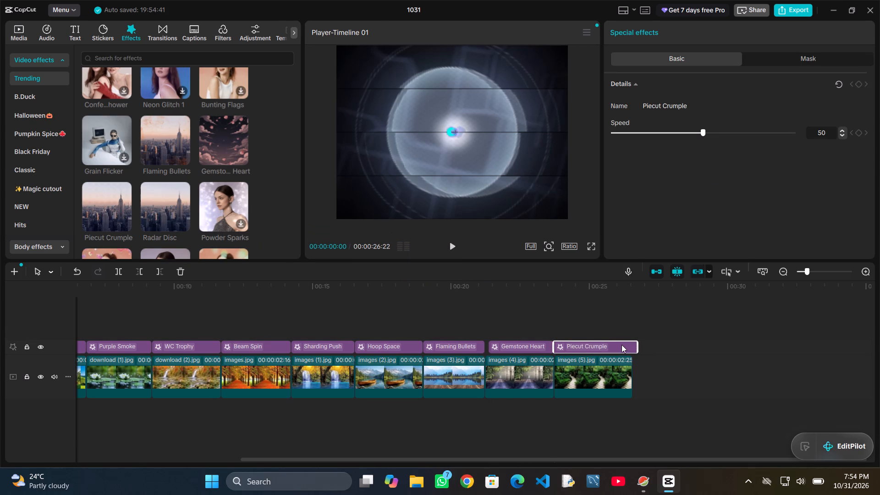
left_click_drag(640, 346, 635, 349)
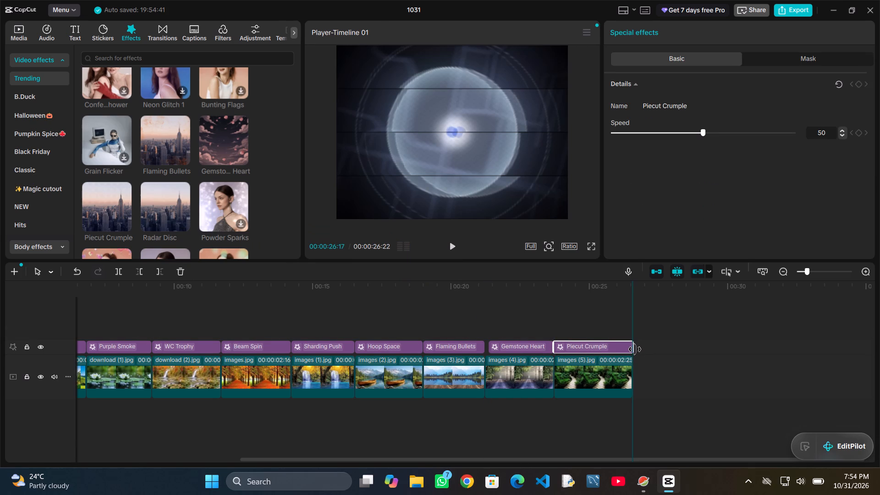
left_click_drag(635, 349, 633, 349)
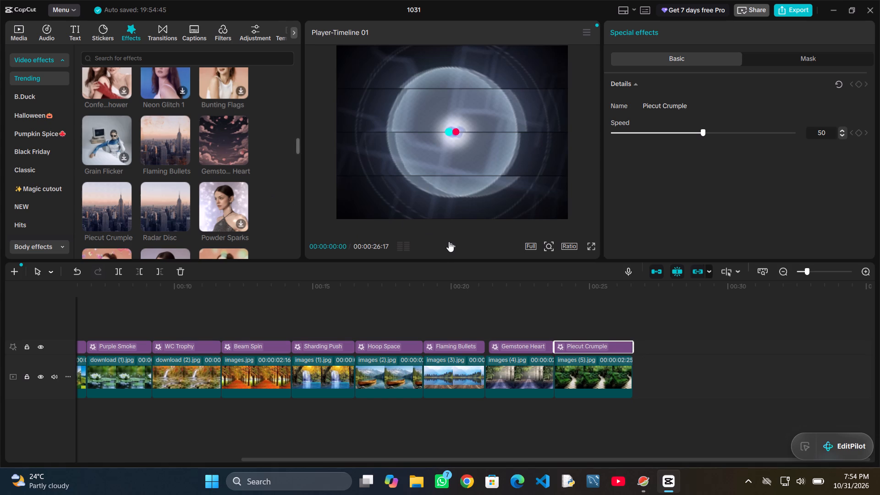
Extend the start of the GPS Hologram effect to the beginning of the images (6).jpg clip.
left_click(458, 247)
scroll(395, 279, "right", 7)
scroll(384, 331, "right", 8)
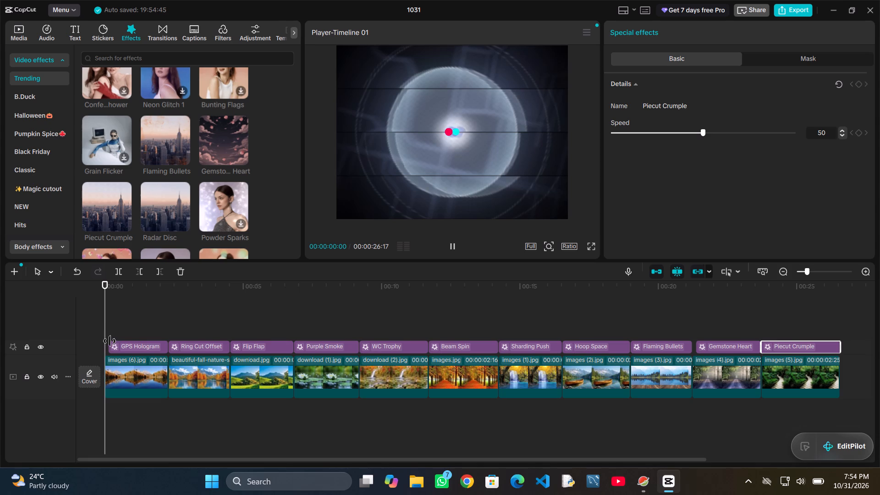
left_click_drag(111, 342, 106, 345)
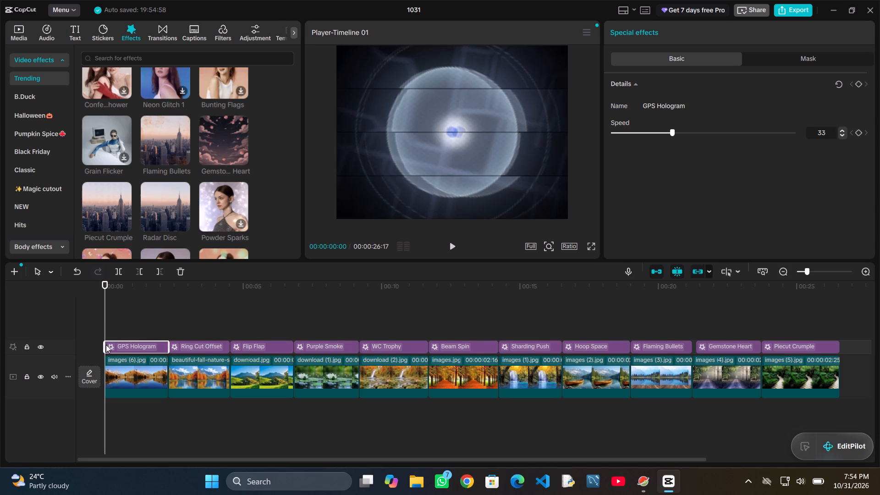
Preview the sequence with its effects from the timeline start and from the Flip Flap section.
left_click(456, 247)
left_click_drag(105, 285, 113, 287)
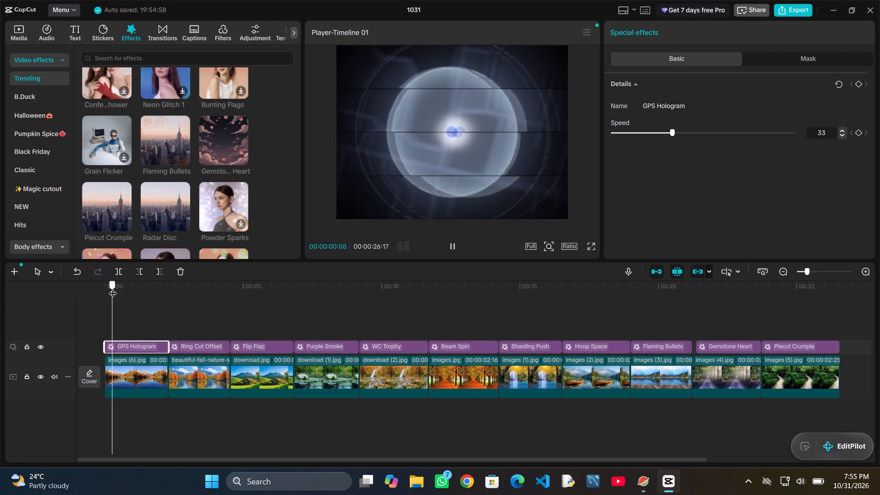
left_click_drag(113, 287, 261, 291)
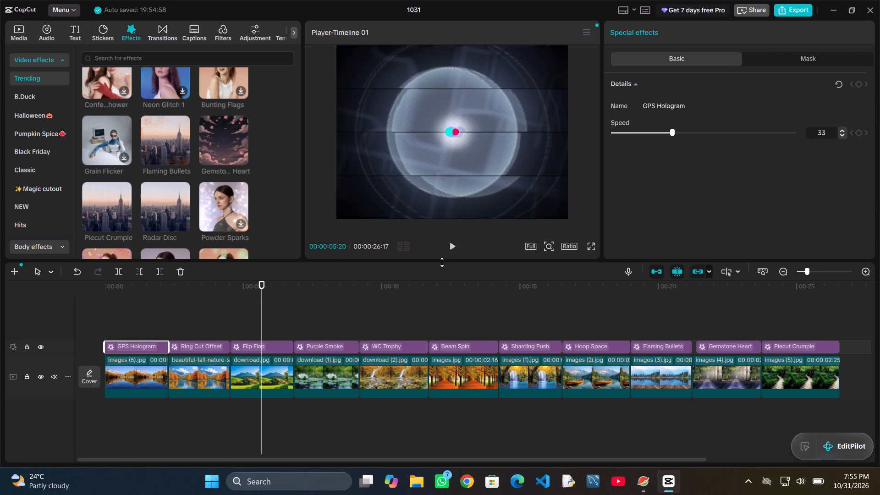
left_click(451, 255)
double_click(450, 246)
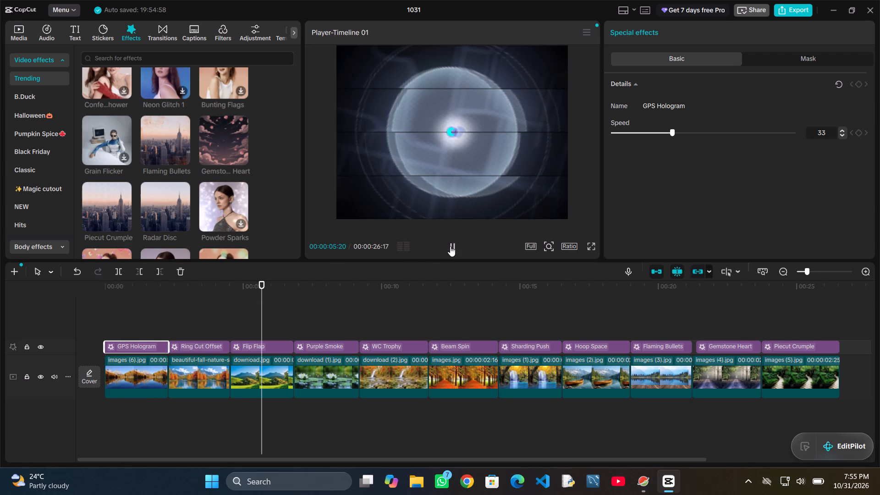
left_click(450, 246)
double_click(439, 181)
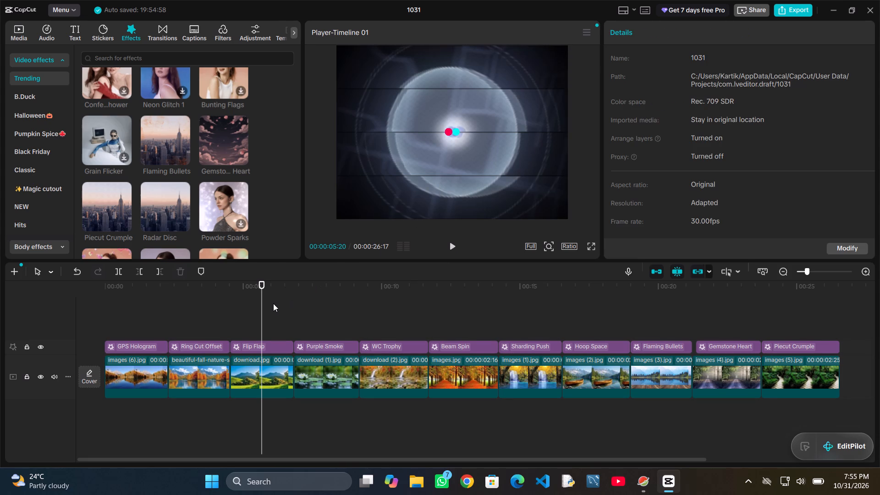
left_click_drag(265, 301, 117, 313)
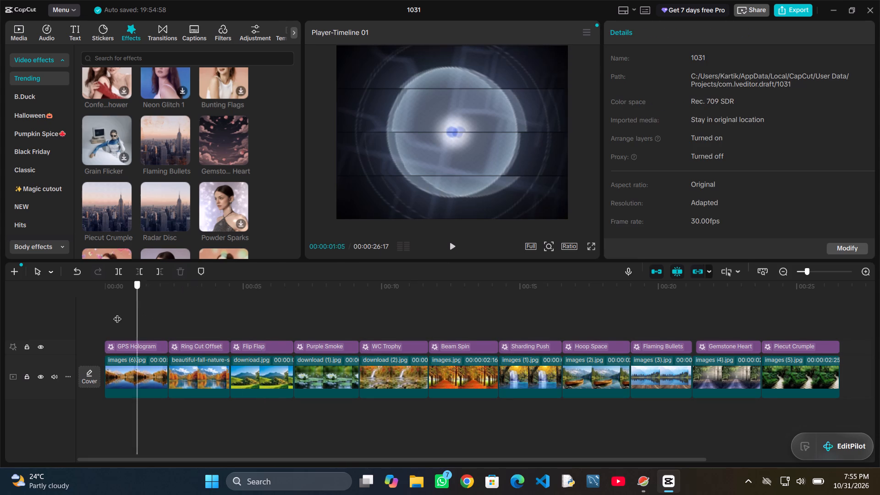
left_click_drag(117, 313, 102, 313)
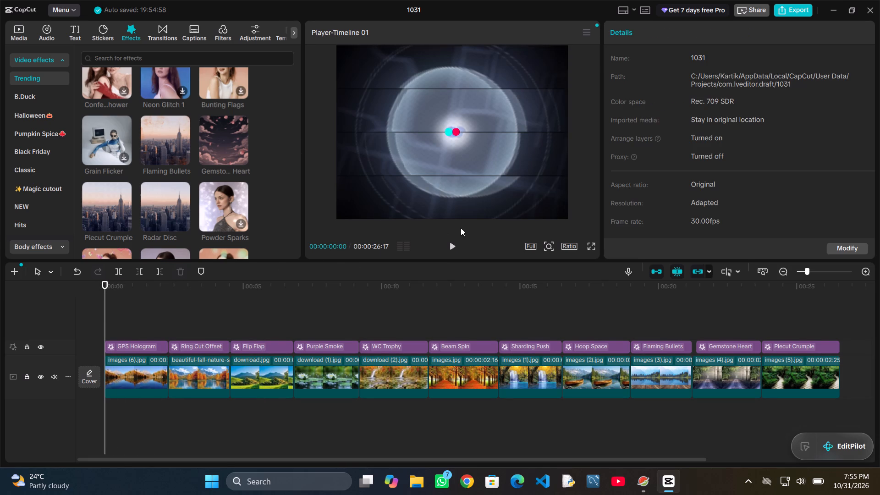
left_click(456, 236)
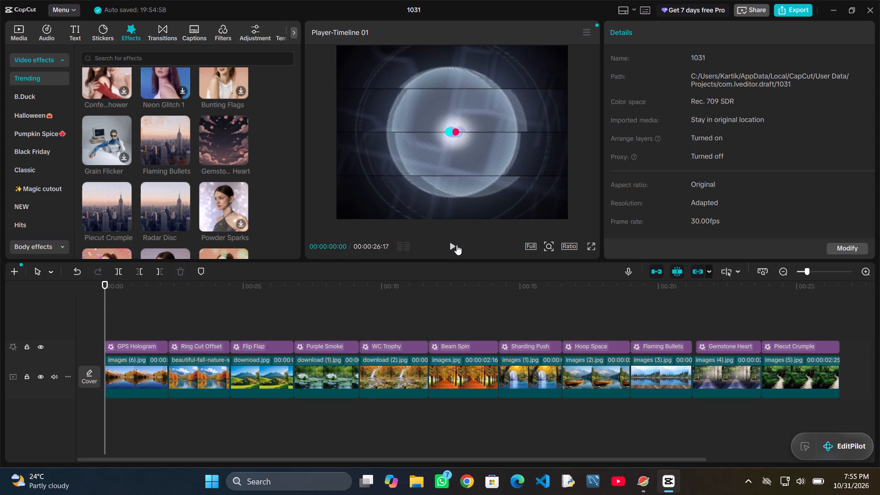
left_click(455, 247)
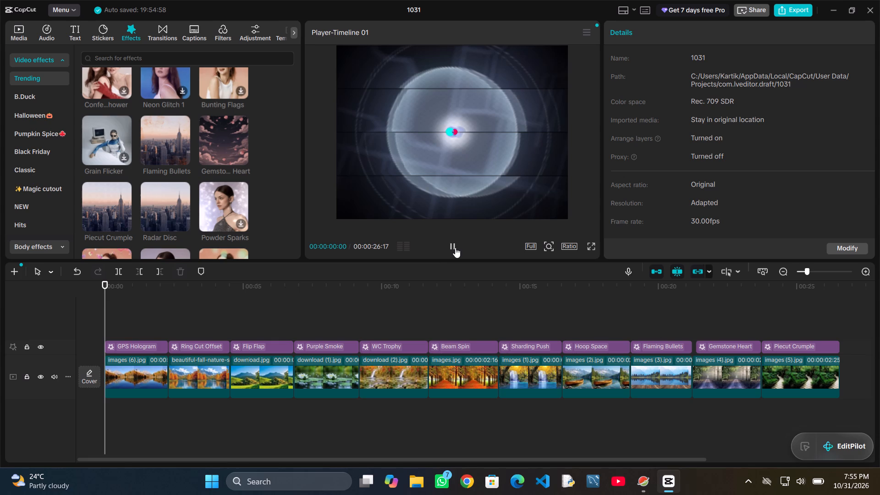
left_click(455, 247)
Download the first five tracks in the Halloween music collection, from Halloween Background through It's a perfect song for Halloween(861737).
left_click(42, 34)
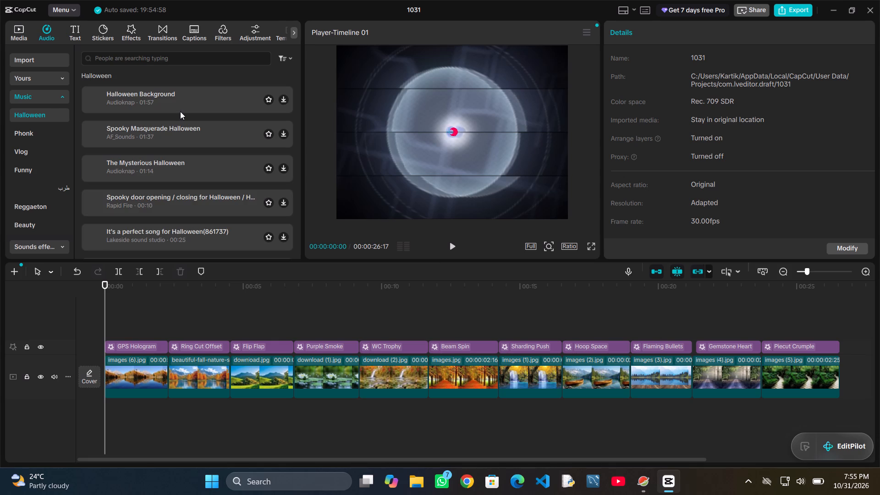
double_click(286, 99)
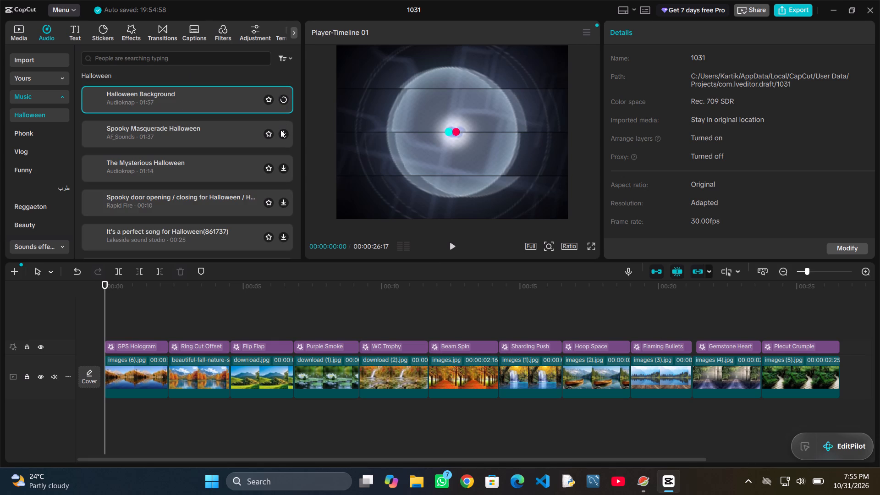
double_click(280, 131)
double_click(285, 167)
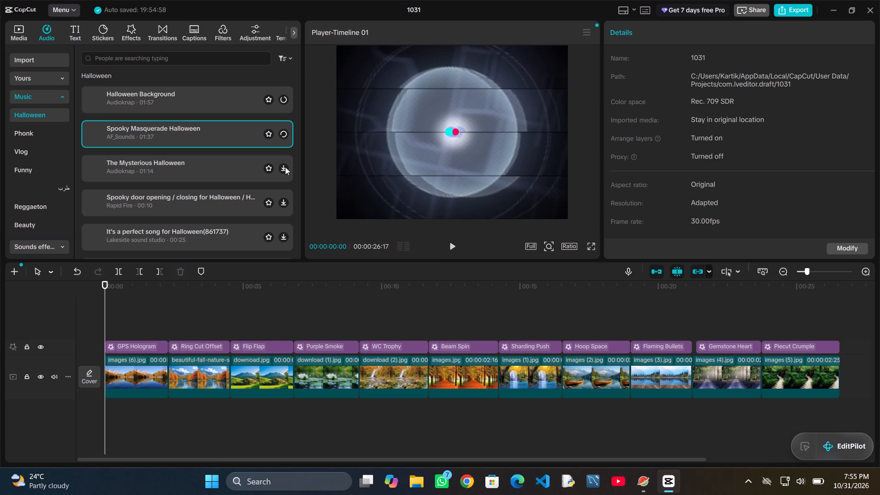
double_click(280, 206)
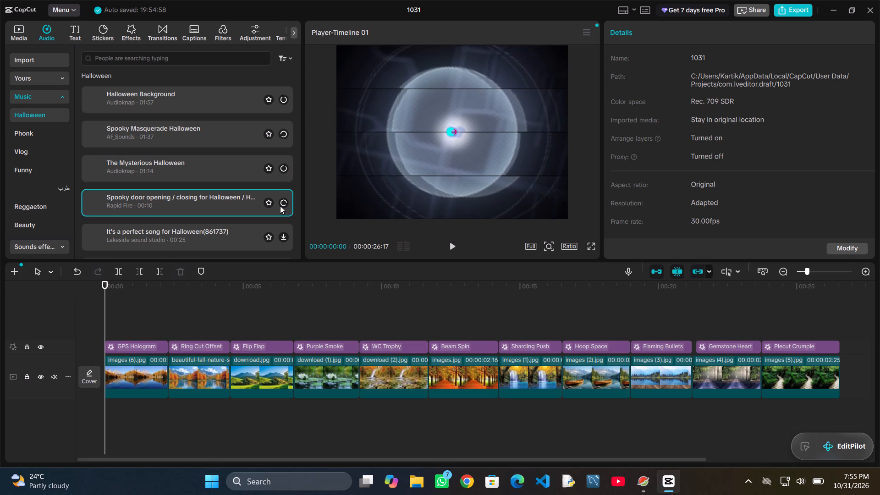
double_click(284, 232)
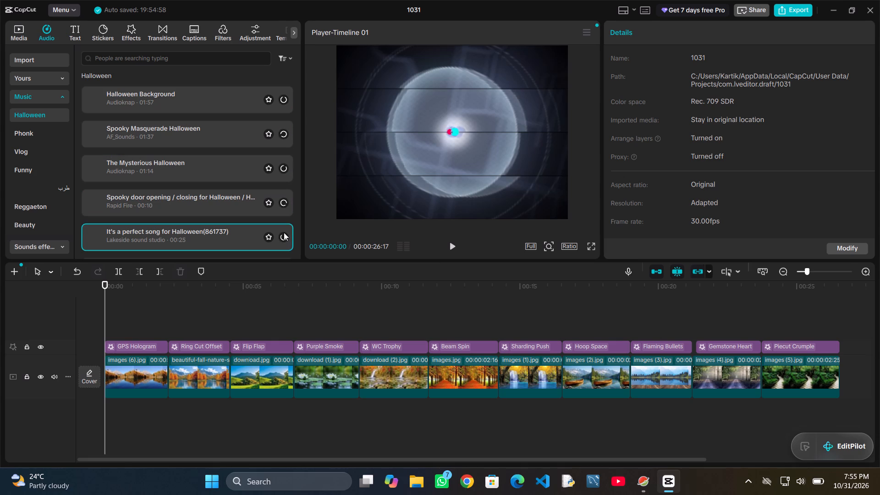
Download the Halloween tracks A Ghostly Halloween, Ghosts, Halloween, horror, scary, pop(1037290), Pumpkins Dance Halloween and Spooky Halloween Full.
scroll(284, 232, "down", 1)
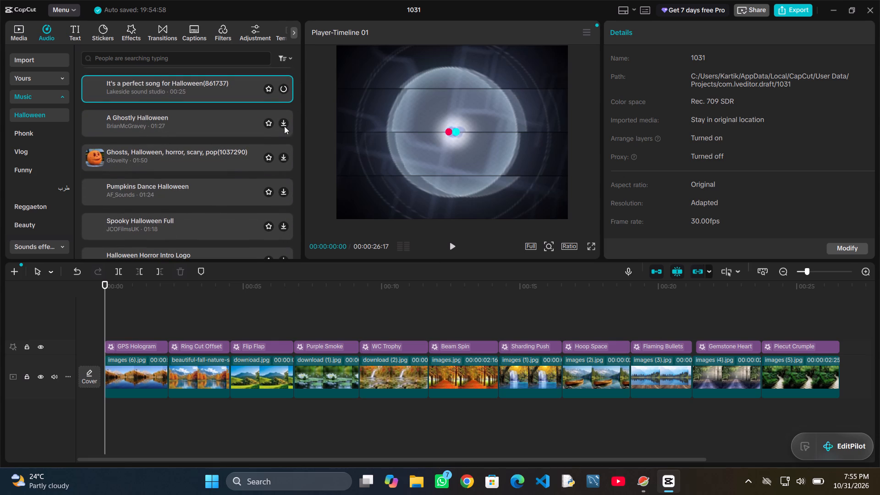
double_click(284, 126)
double_click(286, 156)
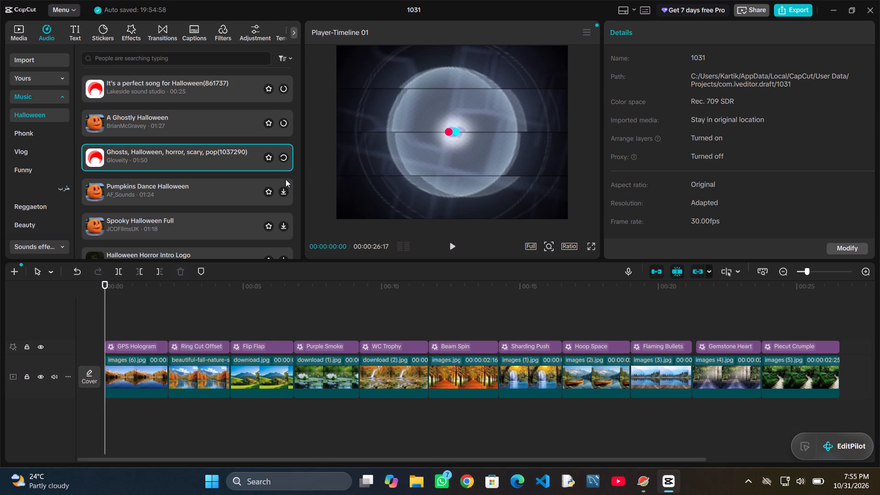
double_click(286, 193)
double_click(286, 231)
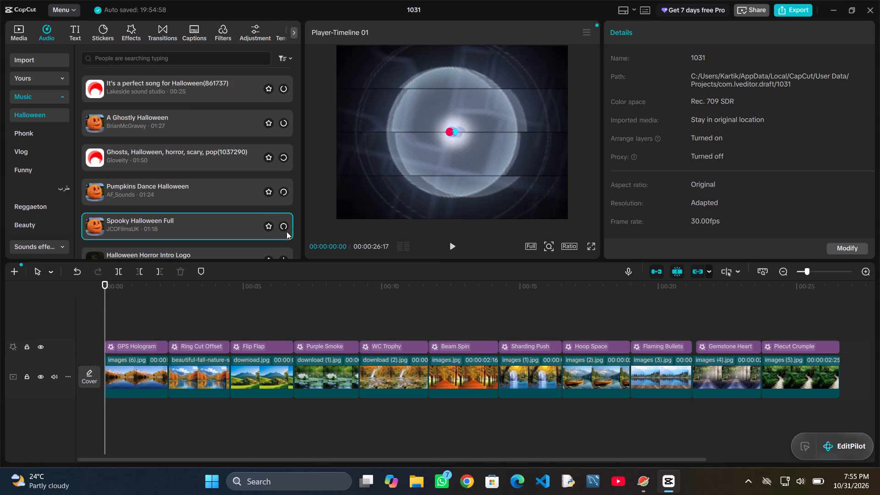
Download the Halloween Horror Intro Logo, Wizard Halloween series + Rock Bass(833496) and Halloween / Jingle / Violin / Playful tracks.
scroll(286, 231, "down", 1)
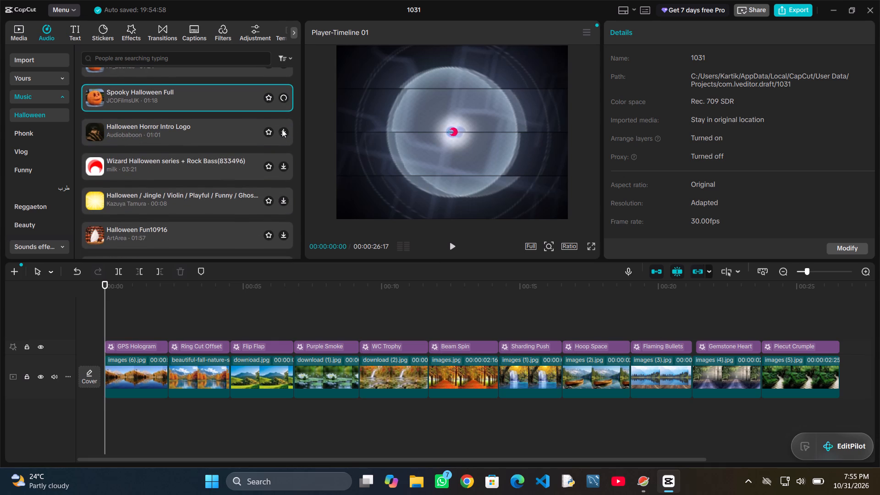
left_click(282, 131)
left_click_drag(282, 131, 284, 165)
triple_click(284, 165)
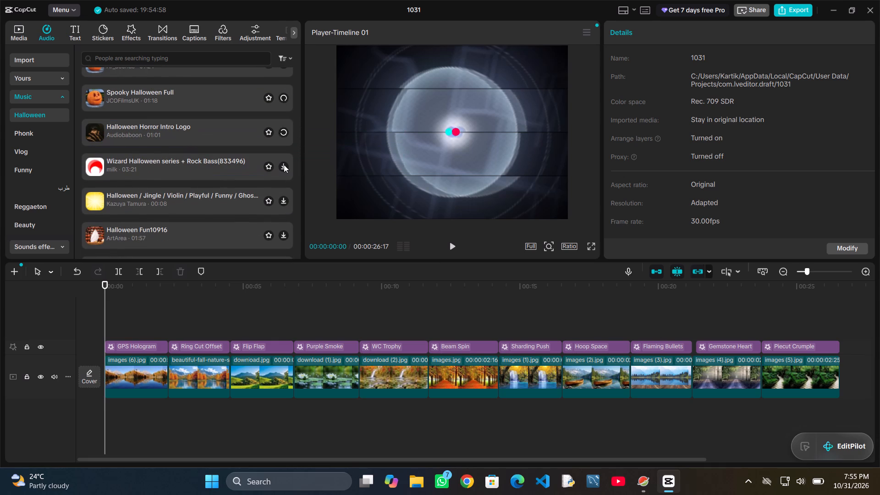
double_click(286, 197)
Download the Halloween Fun10916, Halloween Monsters Full Version, Halloween Rock1068 and A song of a mysterious and fun Halloween event tracks.
scroll(286, 197, "down", 1)
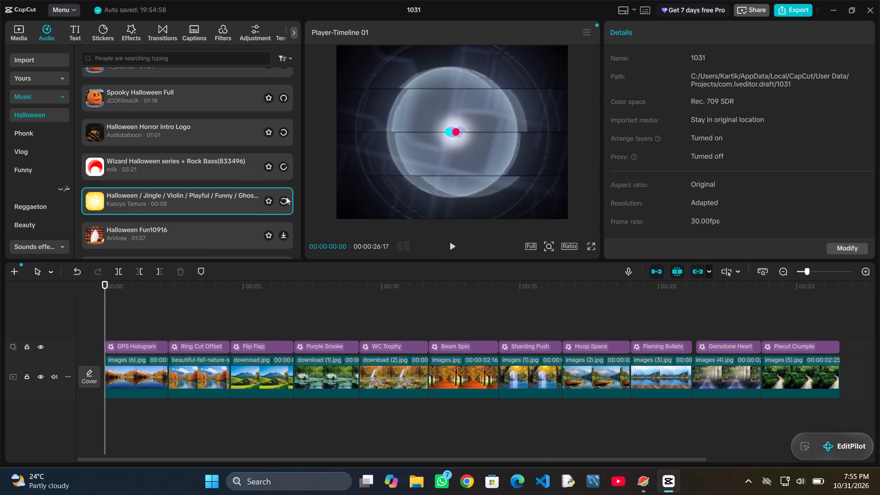
scroll(286, 197, "down", 1)
left_click(285, 199)
left_click_drag(285, 199, 286, 229)
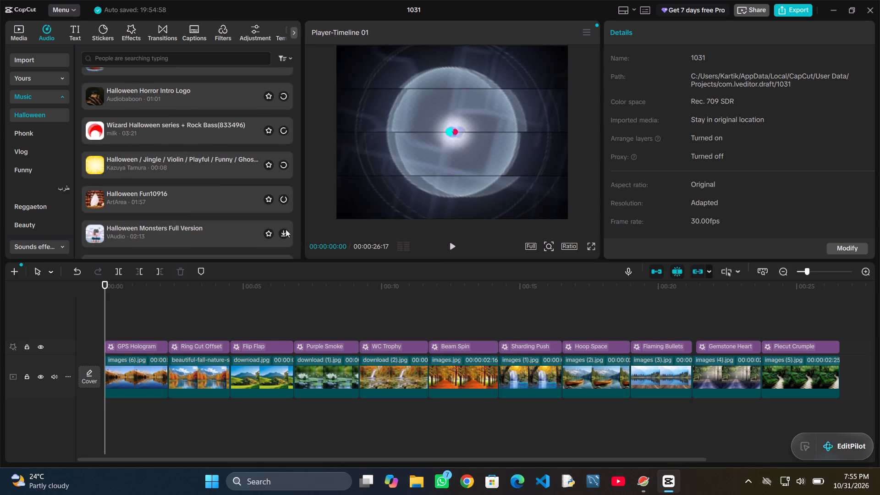
double_click(286, 233)
scroll(286, 233, "down", 1)
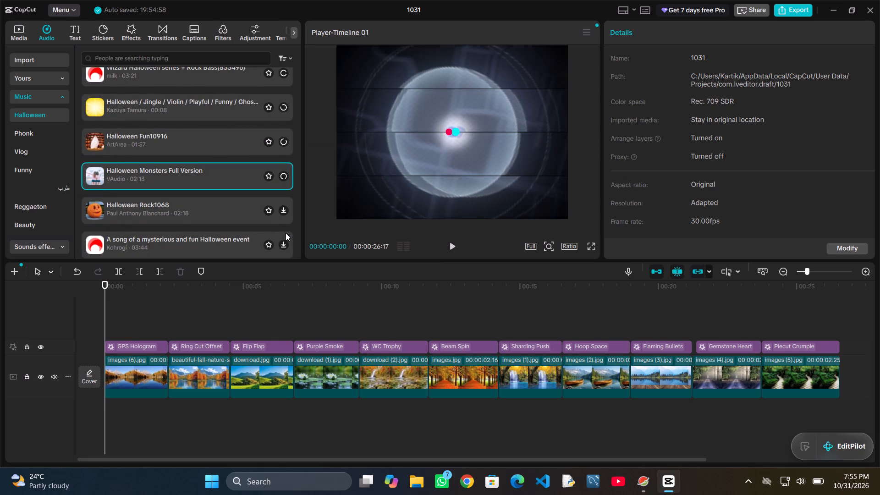
left_click(284, 209)
left_click_drag(284, 209, 292, 236)
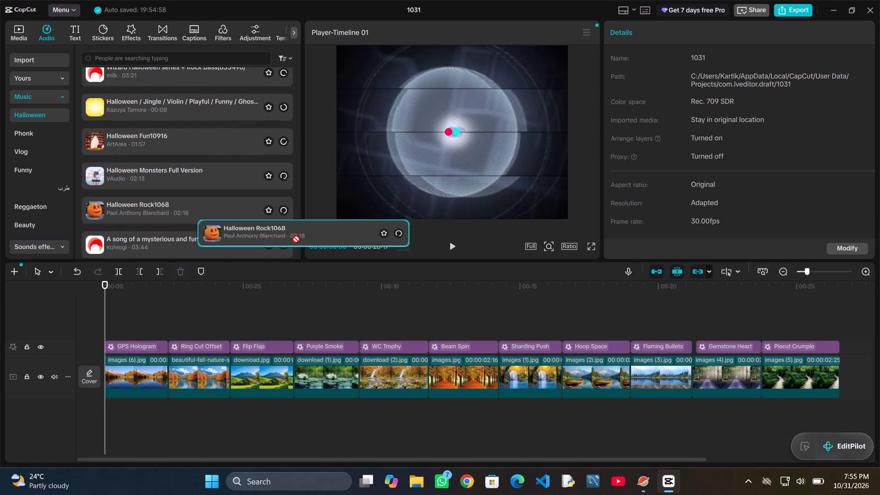
left_click_drag(292, 236, 290, 247)
double_click(286, 243)
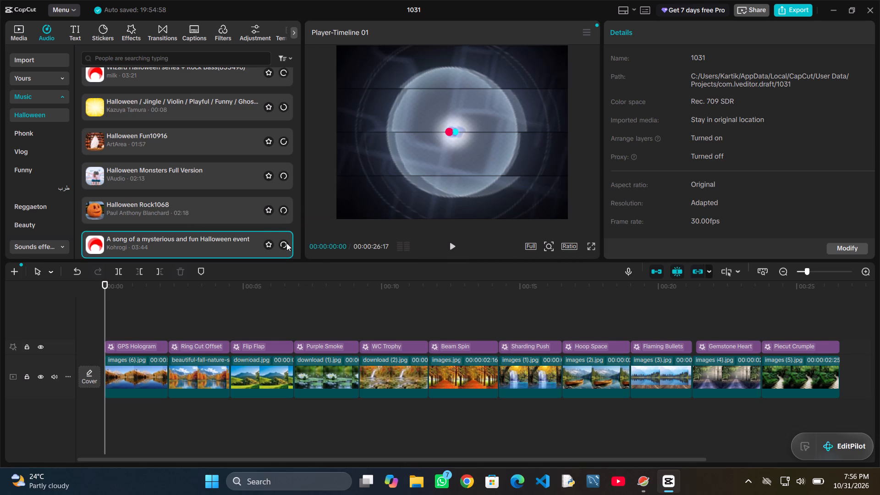
Download the Halloween tracks The devil's laughter, Fall October Halloween horror classic(177261), Annoying screaming / screaming techno, cute horror song(191109) and Spooky laughter.
scroll(269, 223, "down", 1)
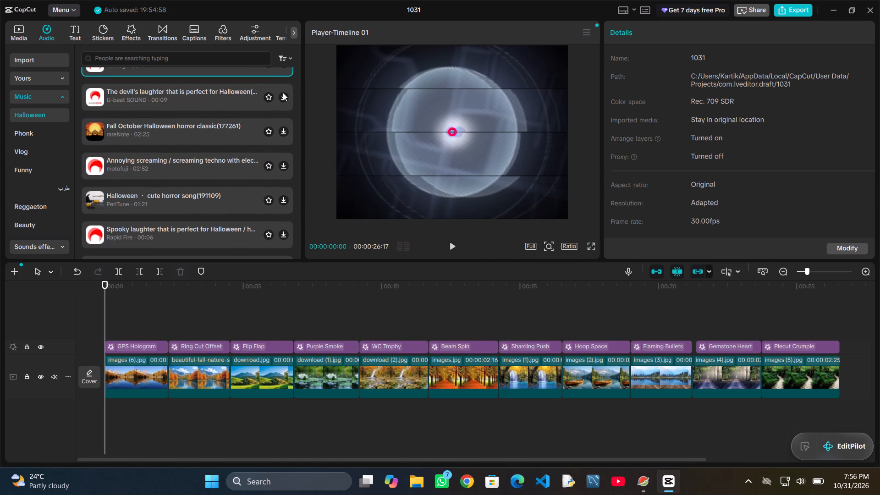
left_click(283, 94)
left_click_drag(283, 94, 284, 128)
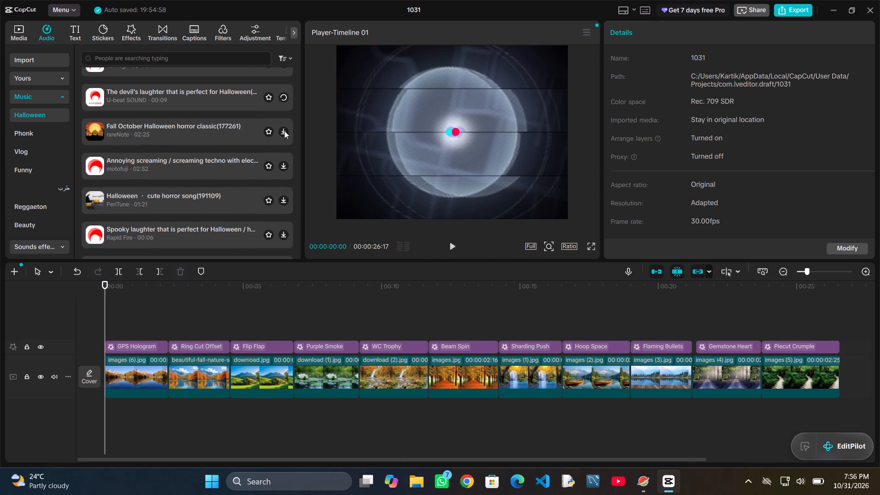
double_click(284, 131)
left_click(285, 163)
left_click_drag(285, 163, 290, 205)
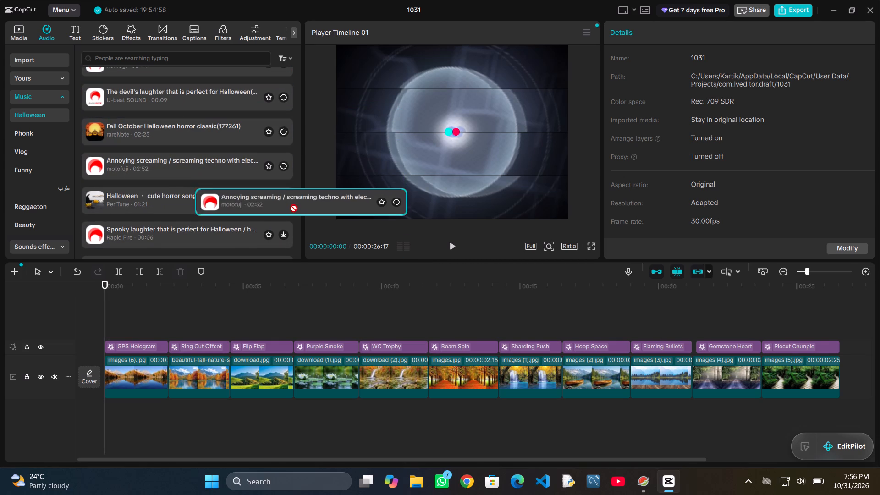
left_click_drag(290, 205, 290, 207)
double_click(285, 201)
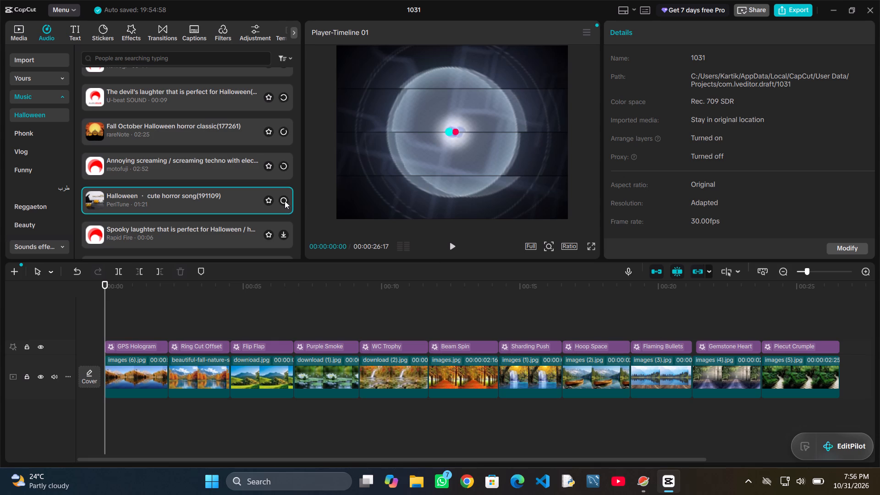
double_click(284, 234)
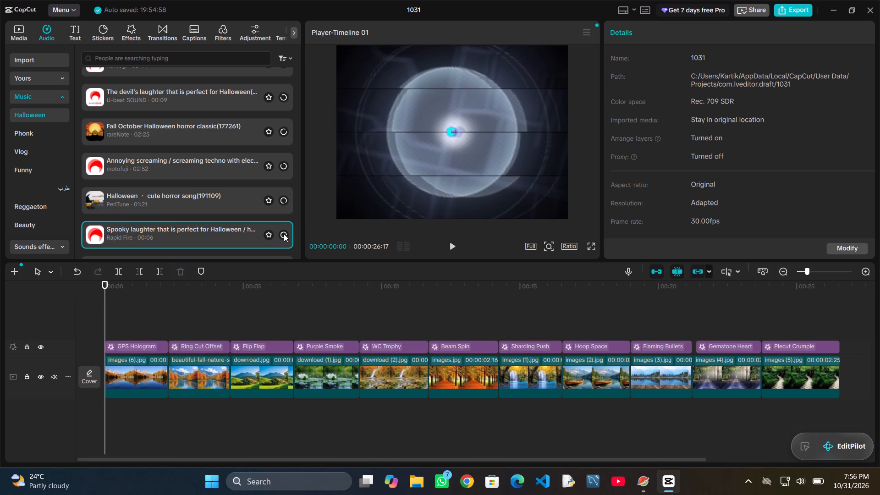
Return to the first tracks of the Halloween collection to check their download progress.
scroll(269, 200, "up", 3)
scroll(269, 200, "right", 1)
scroll(269, 200, "up", 1)
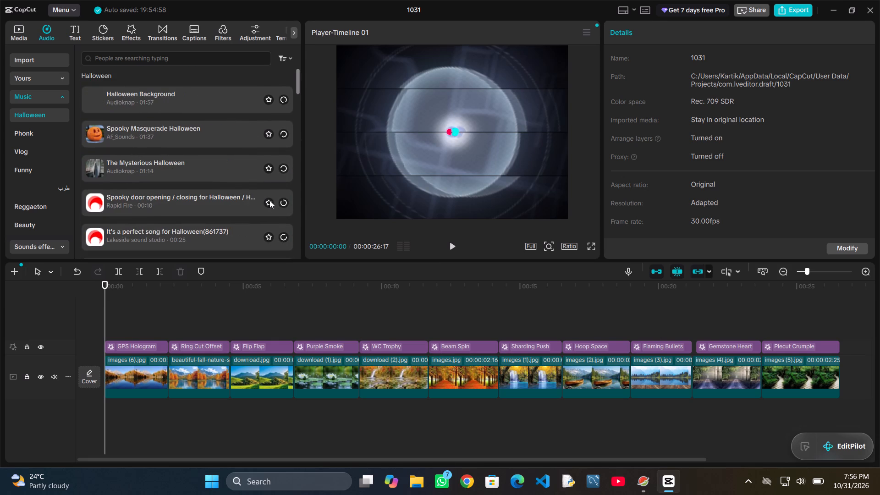
scroll(269, 200, "up", 1)
scroll(269, 200, "down", 1)
scroll(269, 200, "up", 1)
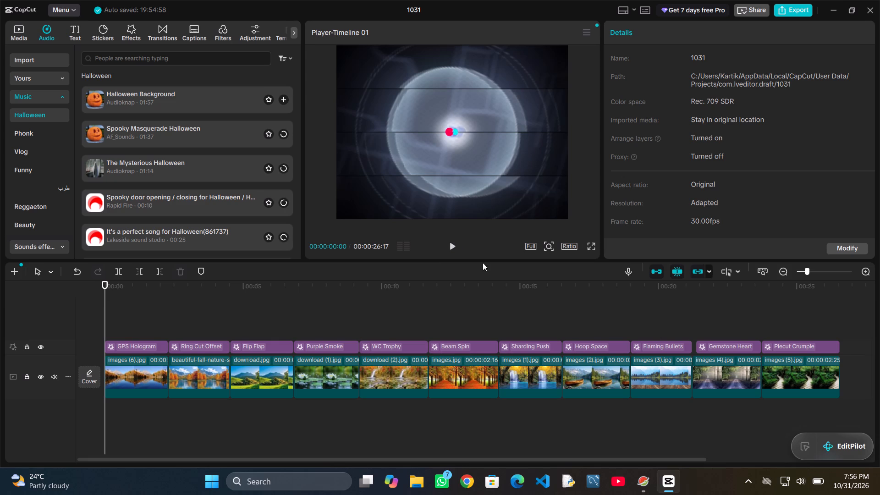
Check the computer's current Wi-Fi connection in the Windows list of available networks, leaving Night light off.
left_click(783, 475)
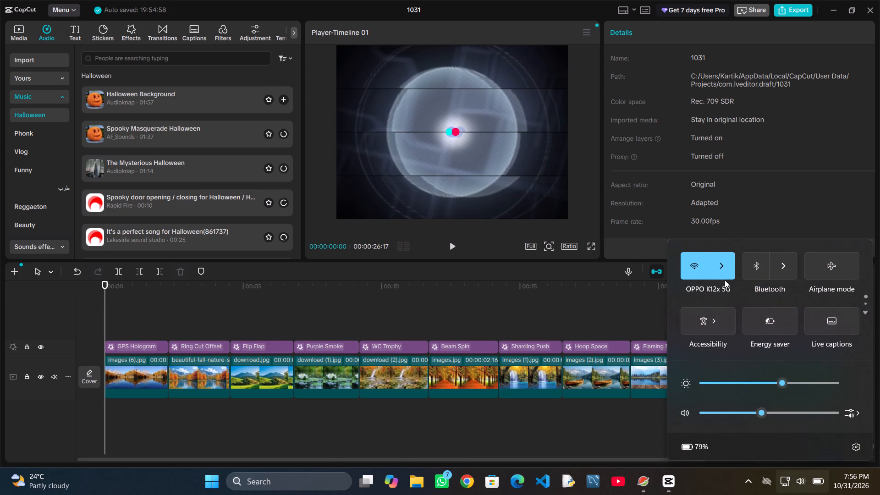
left_click_drag(725, 280, 722, 274)
left_click(722, 274)
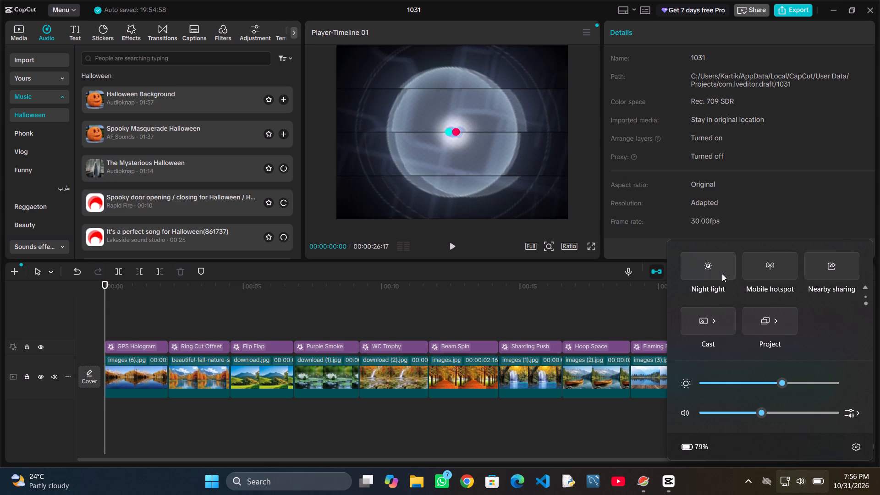
left_click(722, 274)
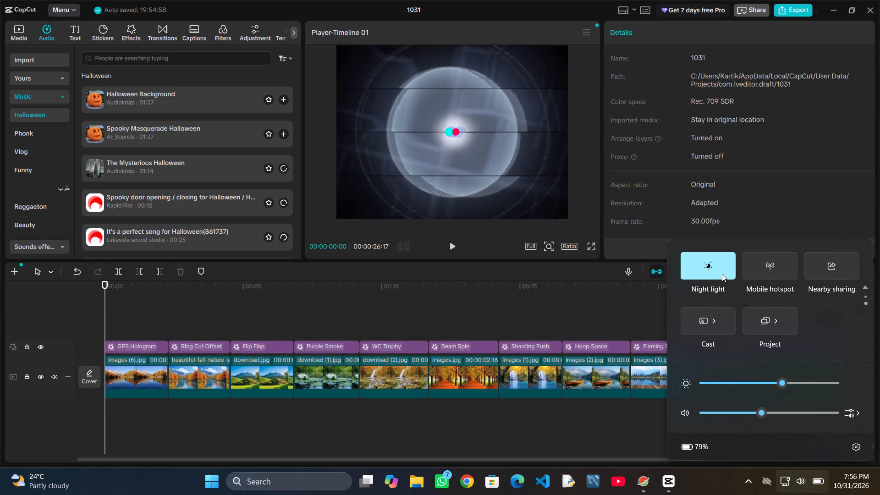
scroll(722, 274, "up", 3)
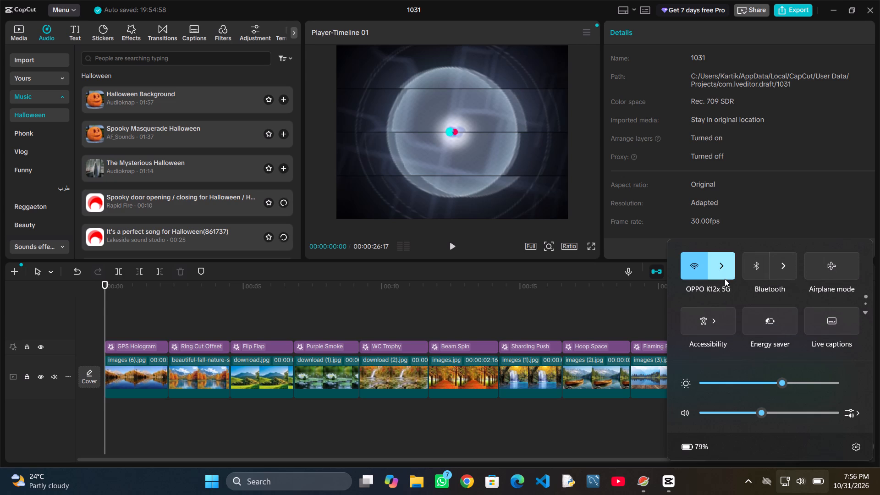
scroll(725, 279, "down", 1)
left_click(720, 270)
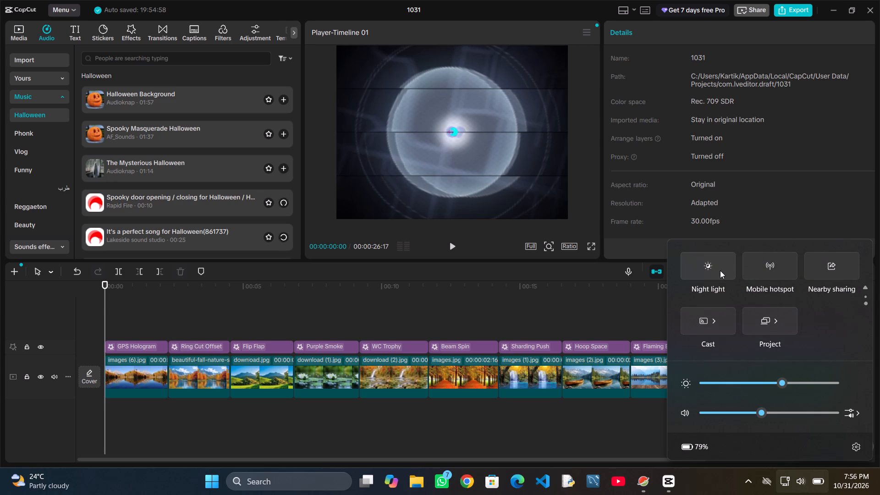
left_click(720, 270)
scroll(720, 270, "down", 1)
scroll(720, 270, "up", 1)
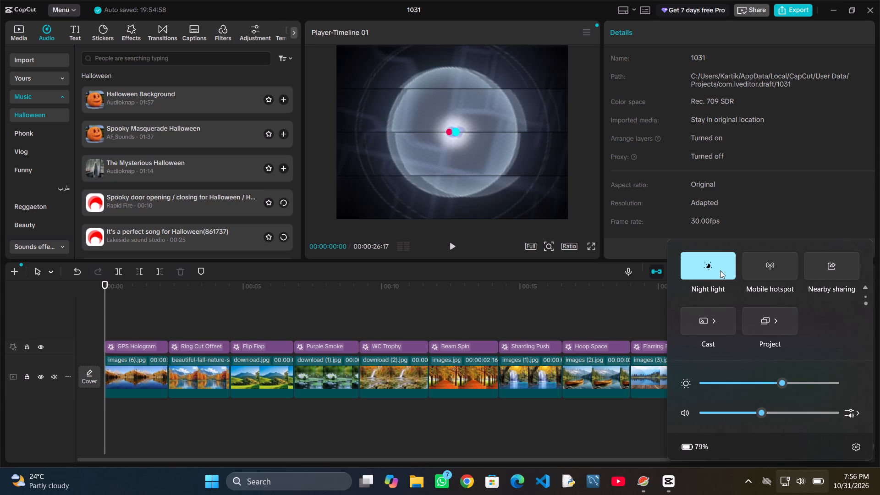
left_click(720, 270)
left_click(720, 270)
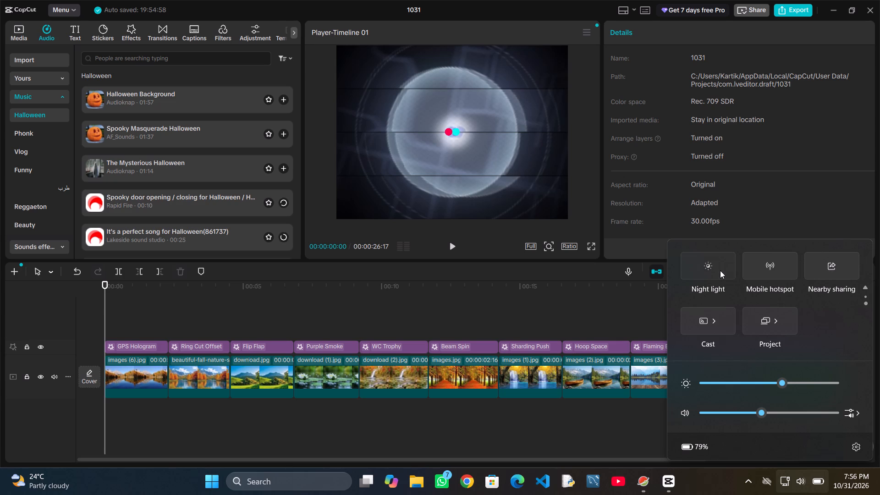
scroll(720, 270, "right", 6)
scroll(720, 270, "up", 1)
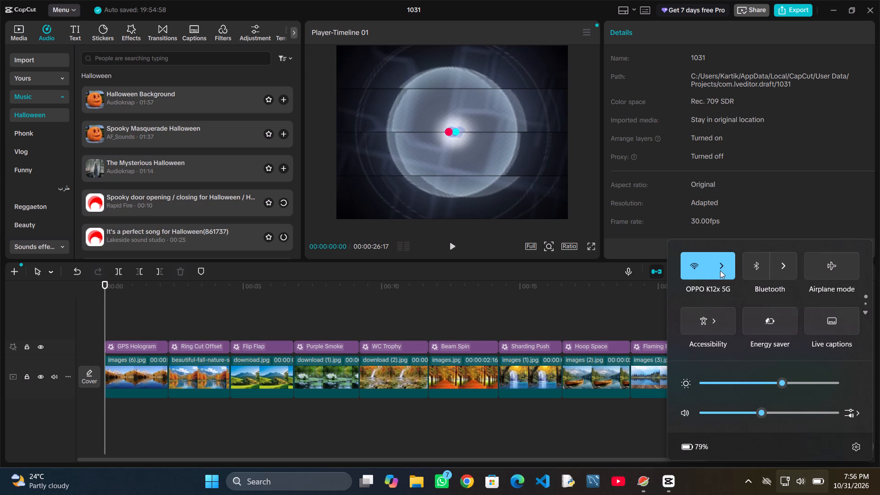
scroll(720, 270, "up", 1)
left_click(720, 270)
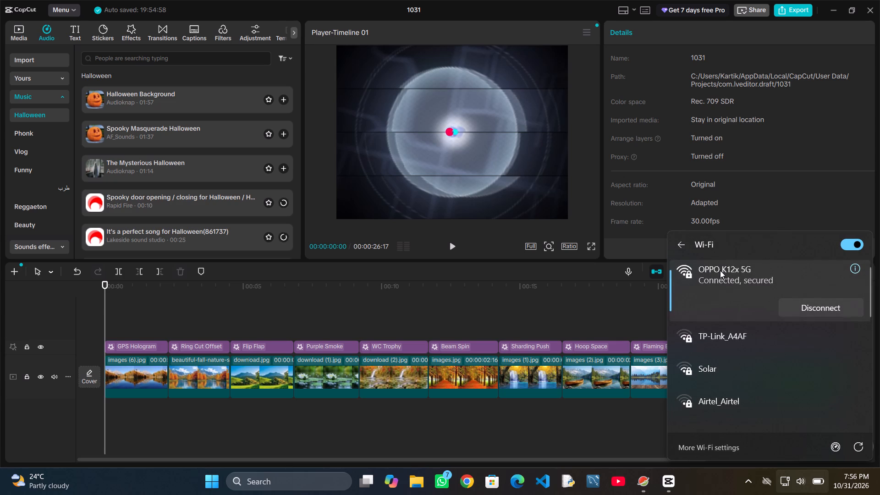
scroll(720, 270, "right", 3)
scroll(720, 270, "down", 1)
scroll(720, 270, "right", 3)
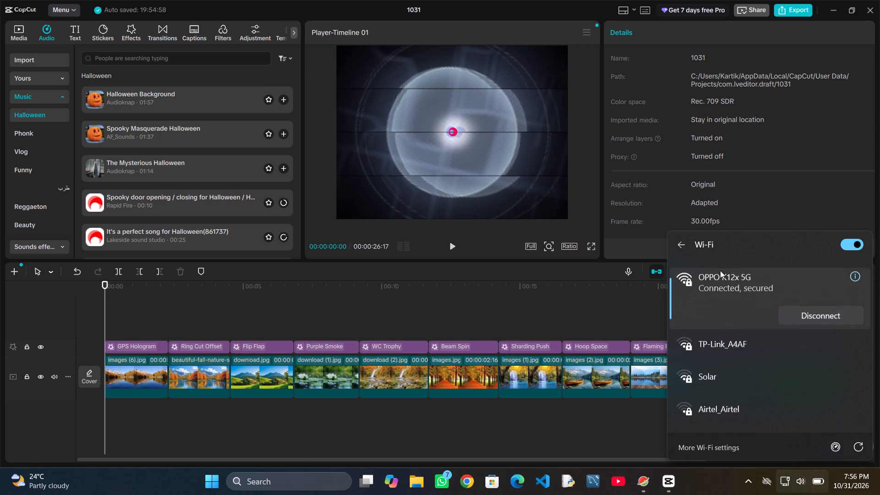
left_click(753, 199)
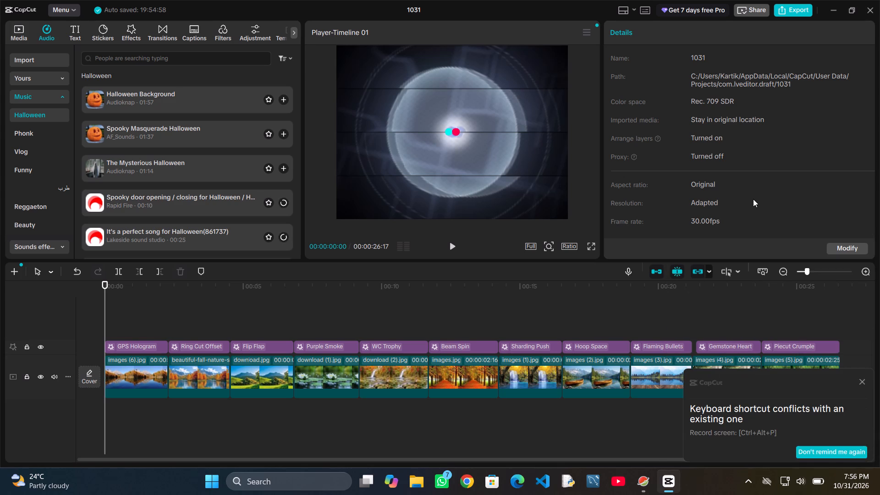
Dismiss the notification about the conflicting screen-recording keyboard shortcut.
left_click(551, 161)
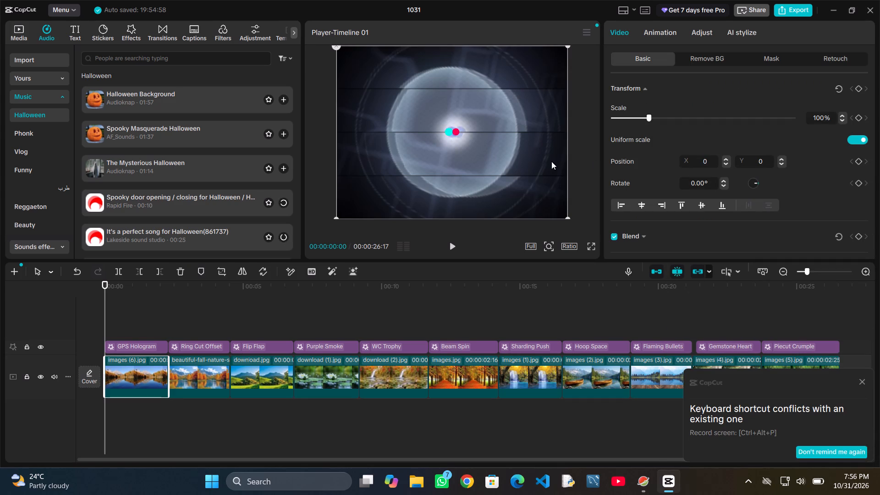
left_click(863, 378)
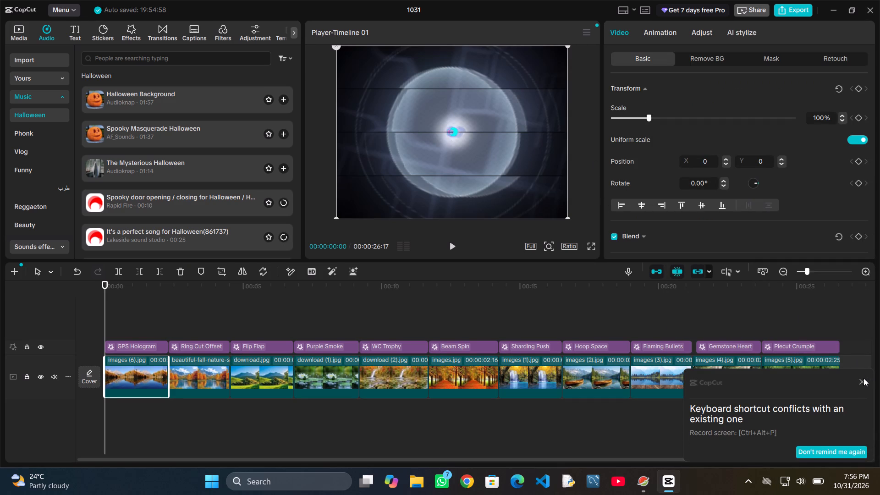
left_click(863, 379)
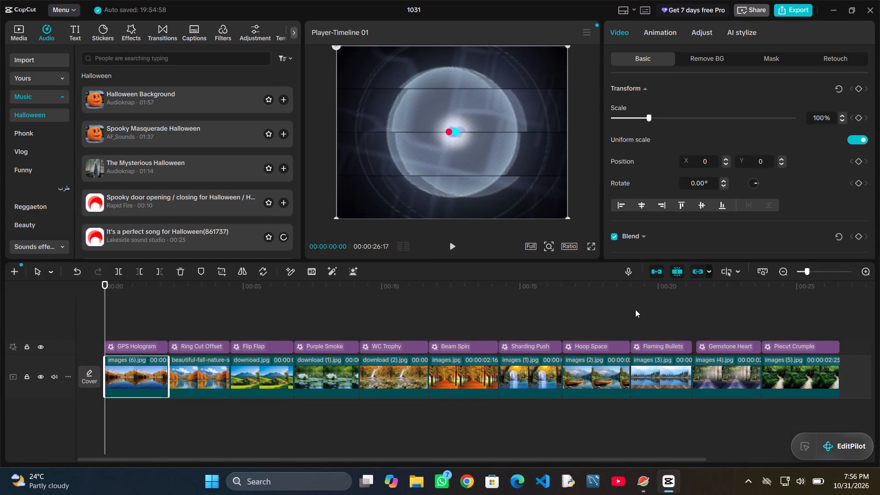
Listen to previews of the Halloween Background and Spooky Masquerade Halloween tracks.
double_click(182, 105)
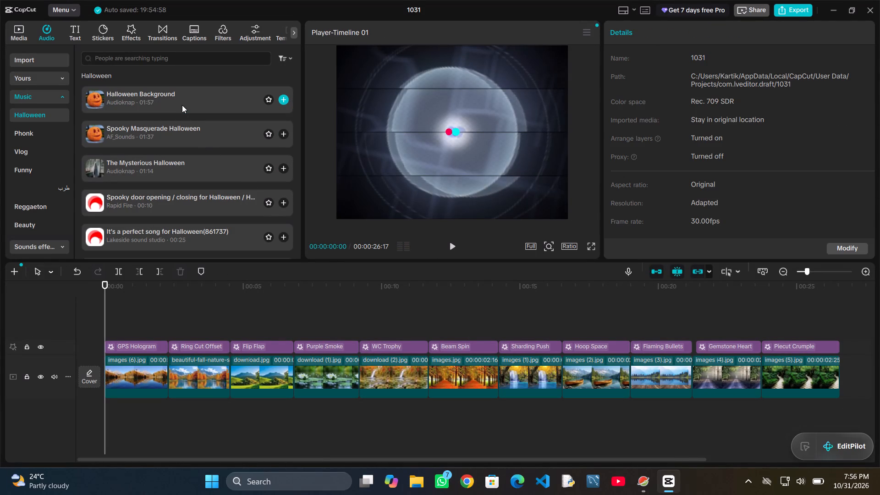
double_click(182, 105)
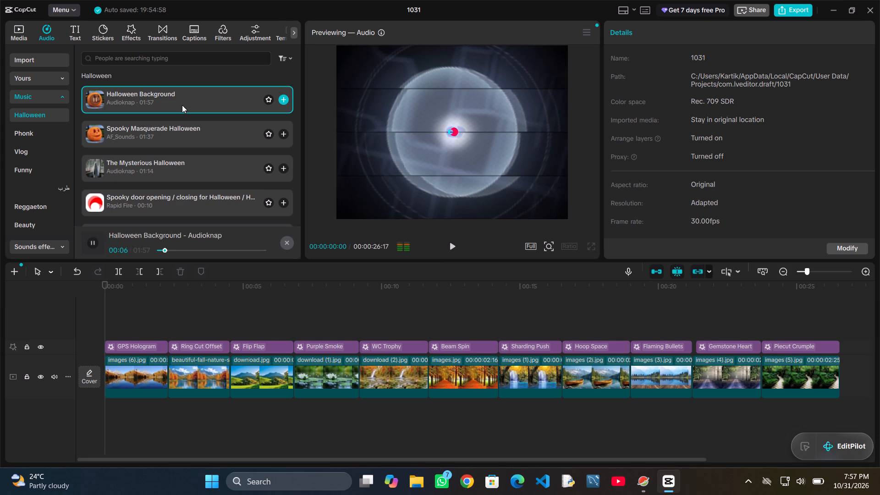
double_click(184, 132)
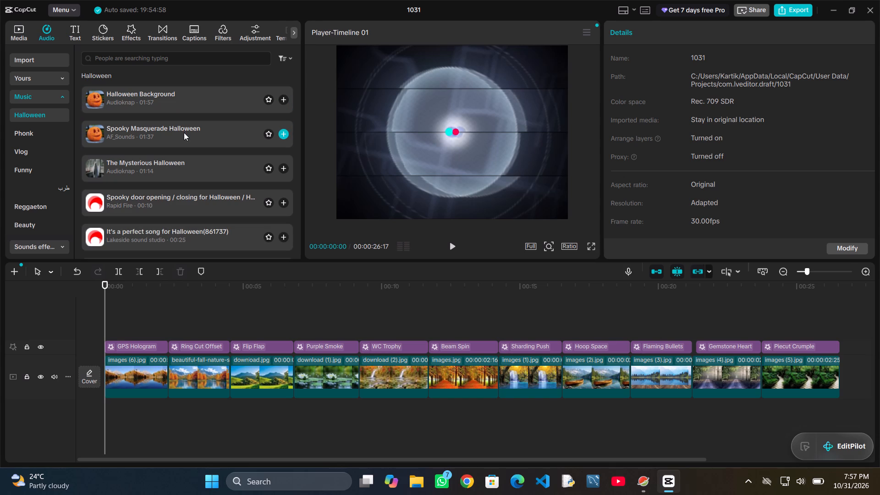
double_click(184, 132)
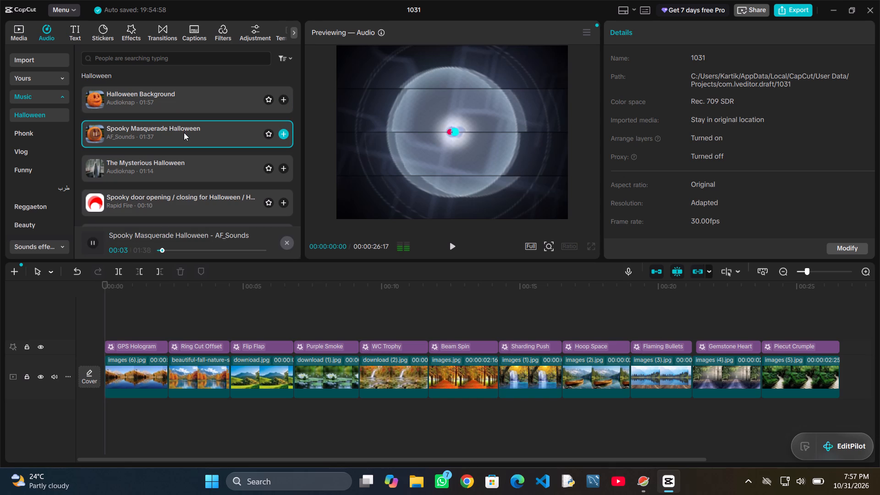
scroll(184, 132, "up", 1)
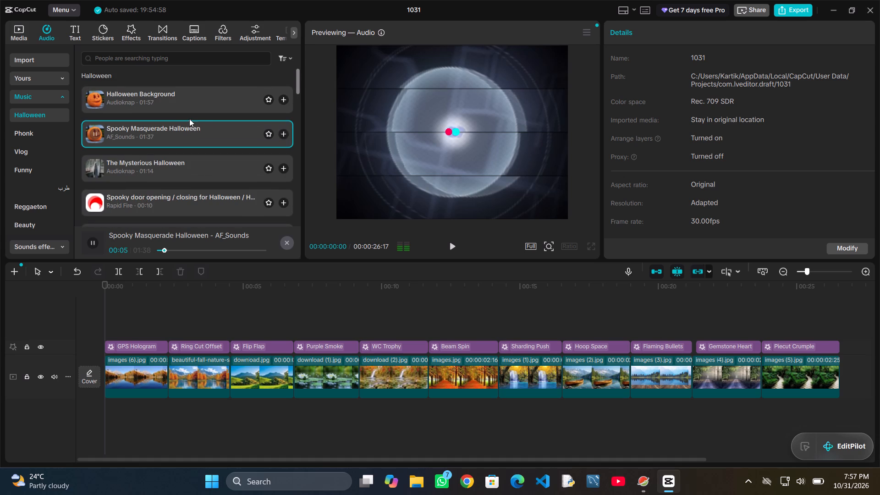
Search the music library for nature music background.
left_click(200, 123)
left_click(194, 58)
type("nature")
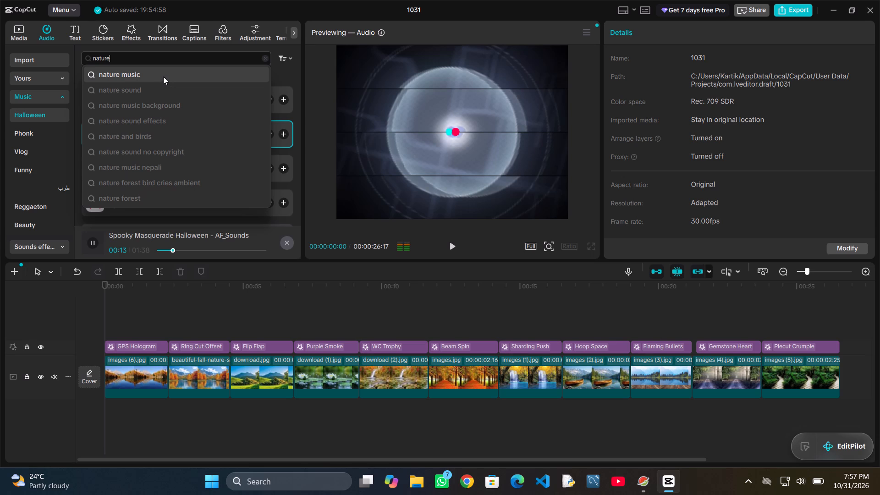
left_click(156, 104)
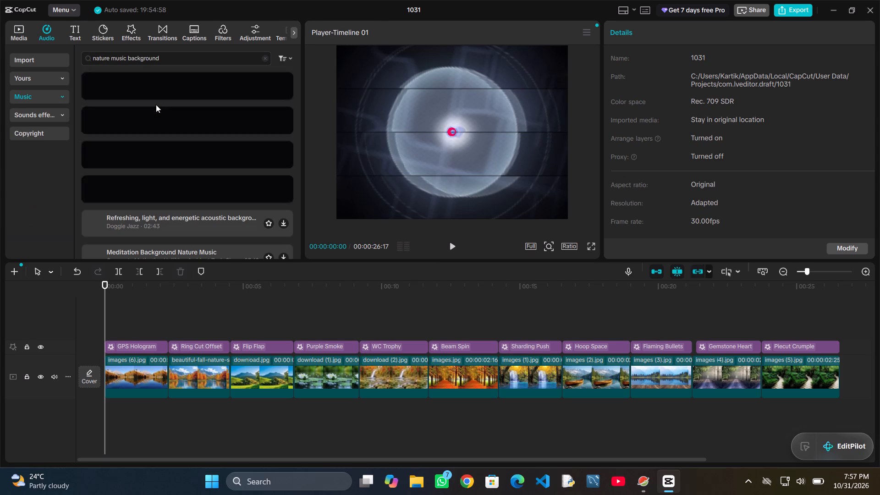
Download the first five nature tracks, from Smart Chinese atmosphere background music through Refreshing, light, and energetic acoustic background.
double_click(214, 83)
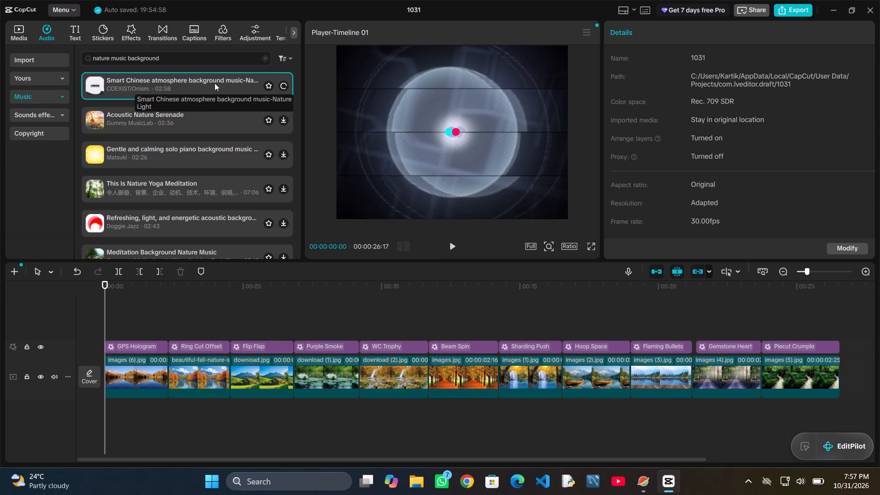
left_click(283, 118)
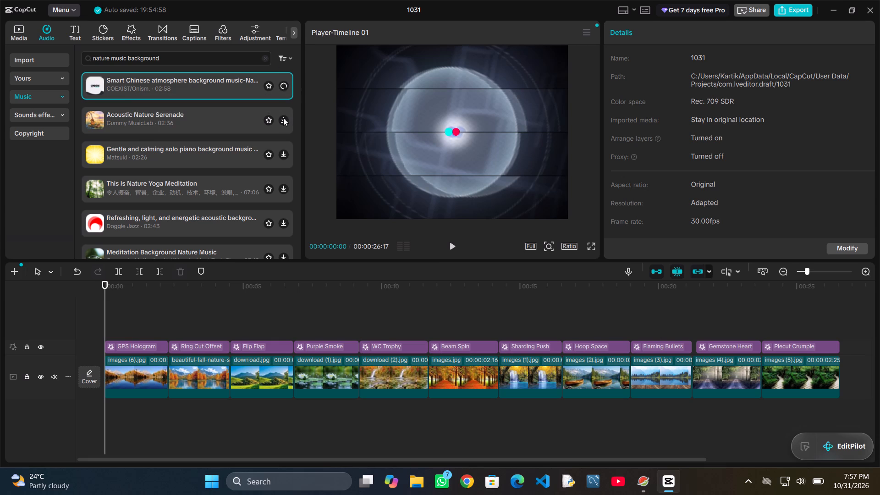
left_click(282, 152)
double_click(284, 117)
double_click(285, 152)
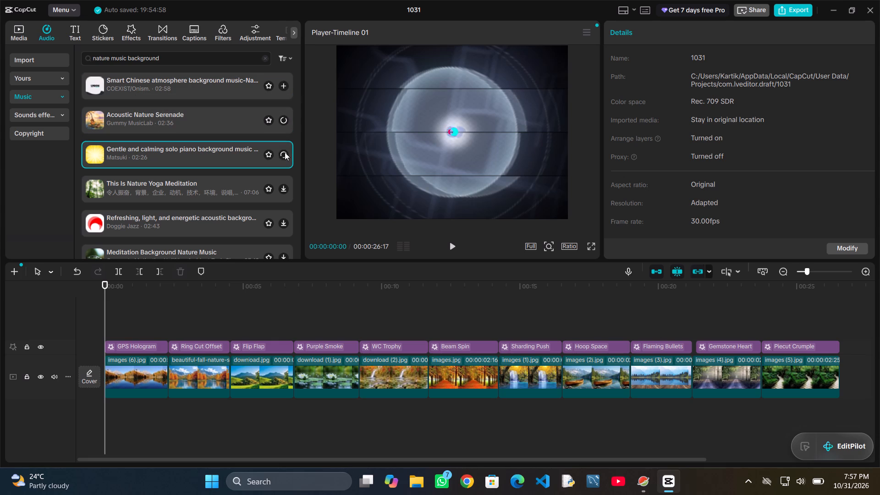
double_click(285, 186)
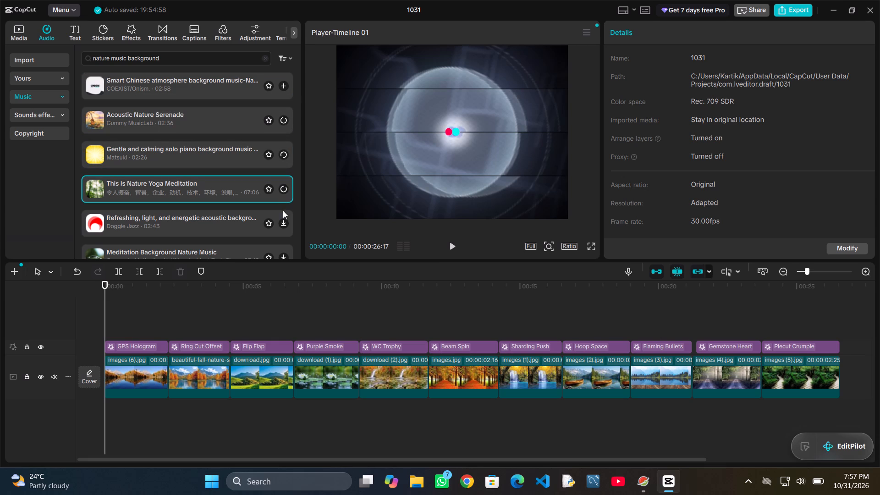
double_click(282, 221)
Download the seven nature tracks from Meditation Background Nature Music through Ambient Calm Nature Relaxing Pads Background.
scroll(282, 221, "down", 1)
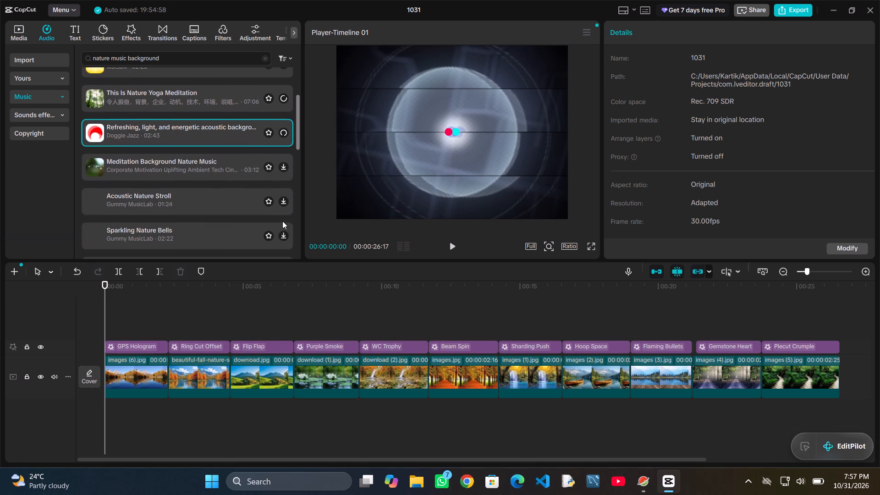
double_click(282, 164)
double_click(283, 194)
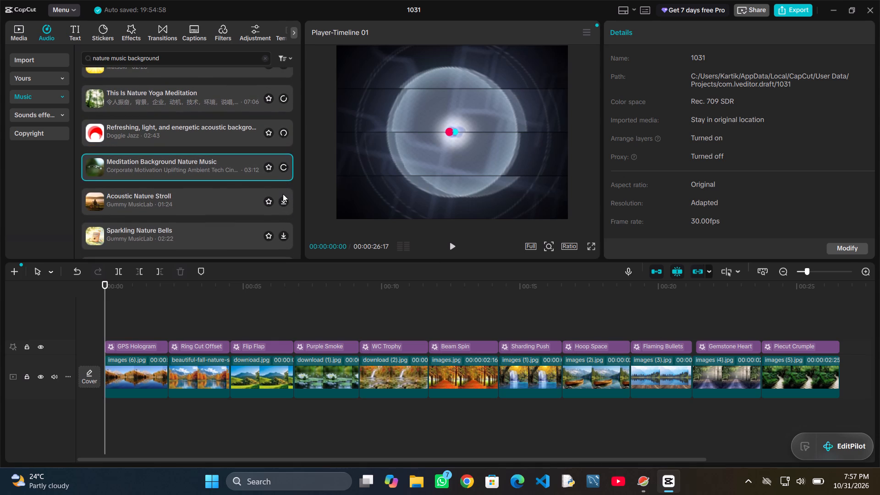
double_click(284, 233)
scroll(284, 233, "down", 1)
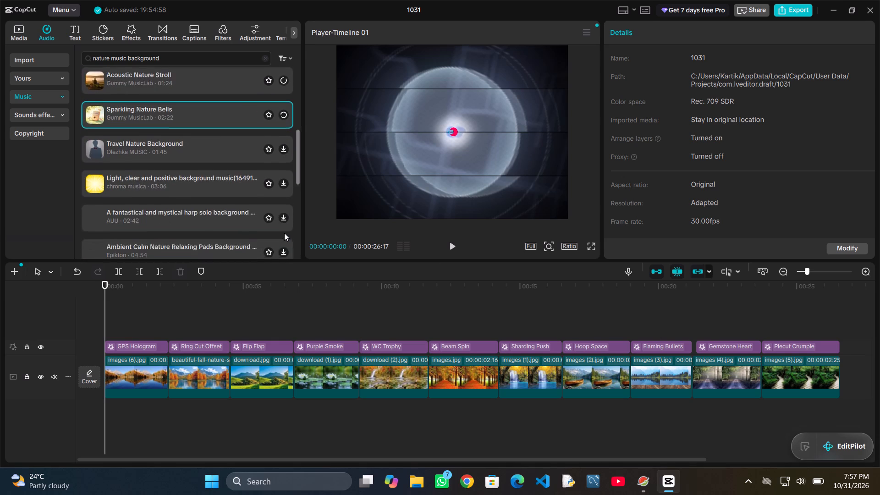
scroll(284, 233, "down", 1)
double_click(282, 123)
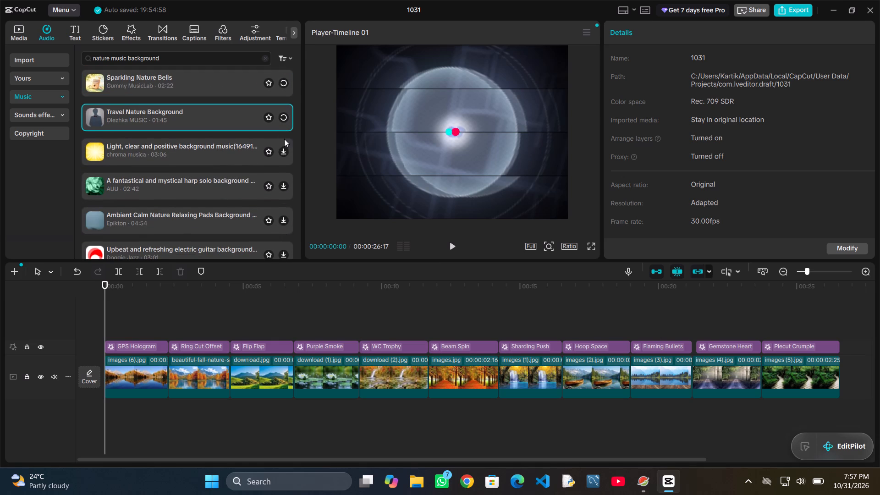
double_click(284, 148)
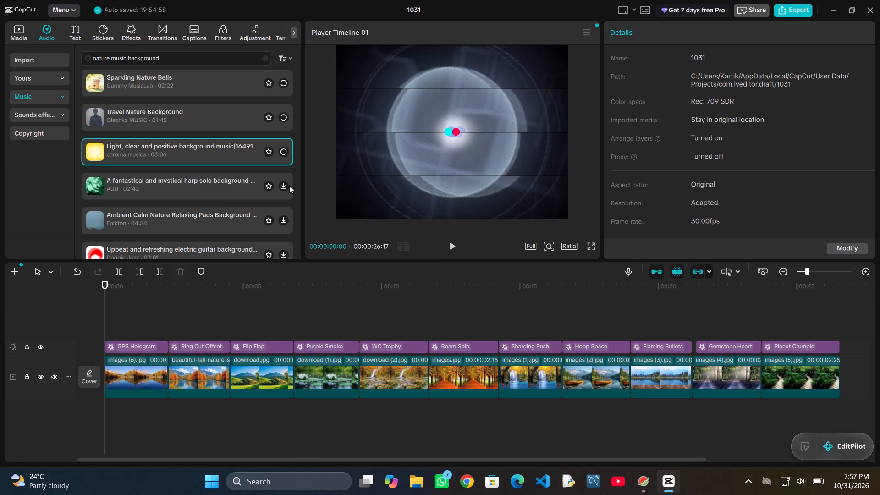
double_click(289, 185)
double_click(286, 220)
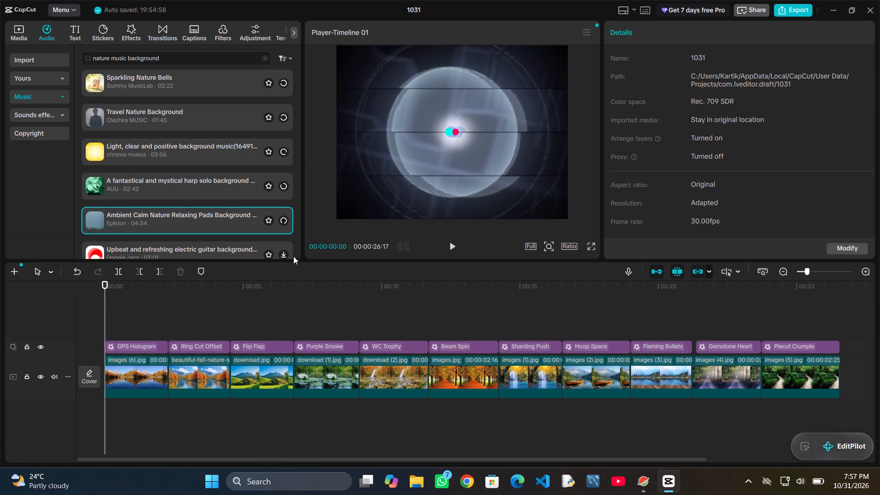
Download the six tracks from Upbeat and refreshing electric guitar background through Background Inspiration Music.
double_click(287, 255)
scroll(287, 255, "down", 1)
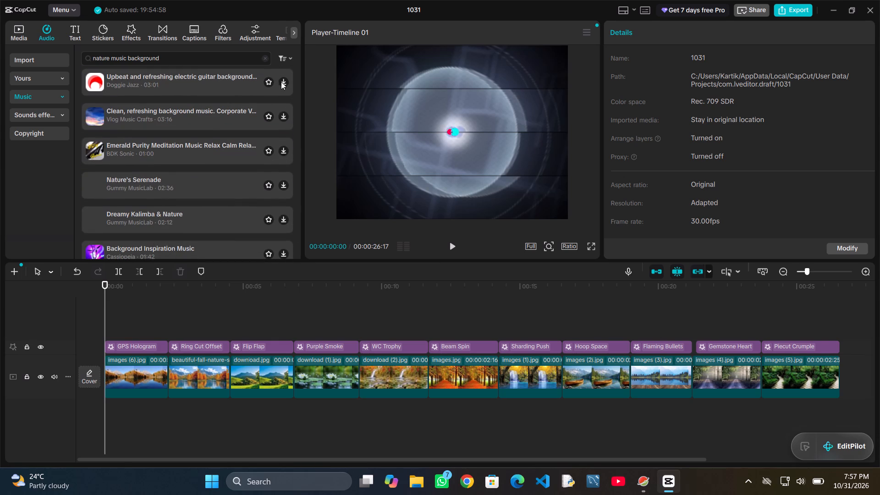
left_click(282, 82)
left_click_drag(282, 82, 283, 112)
double_click(283, 115)
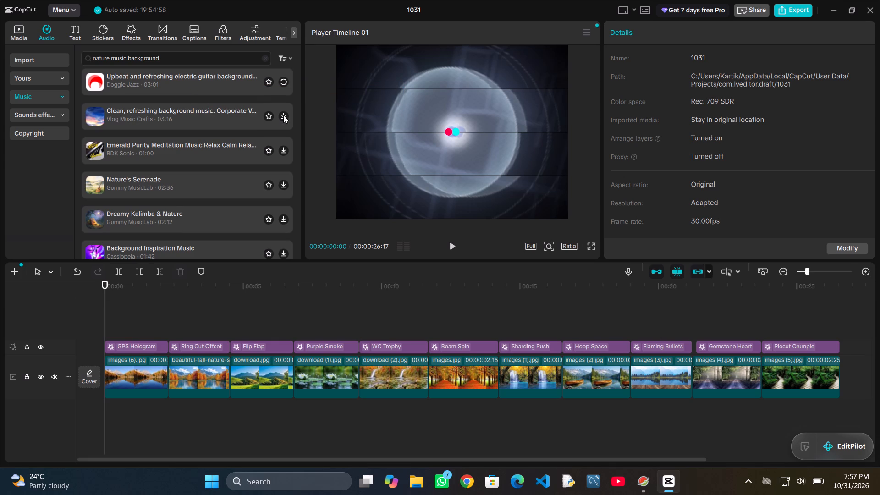
double_click(286, 148)
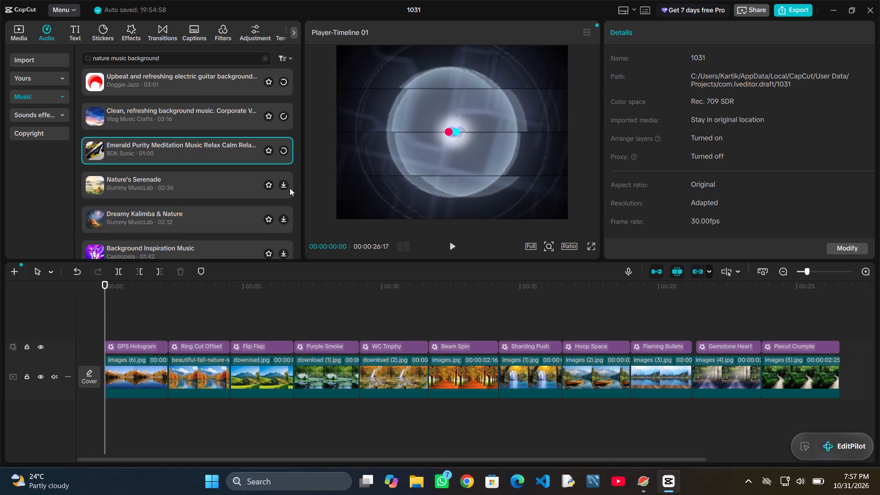
double_click(286, 181)
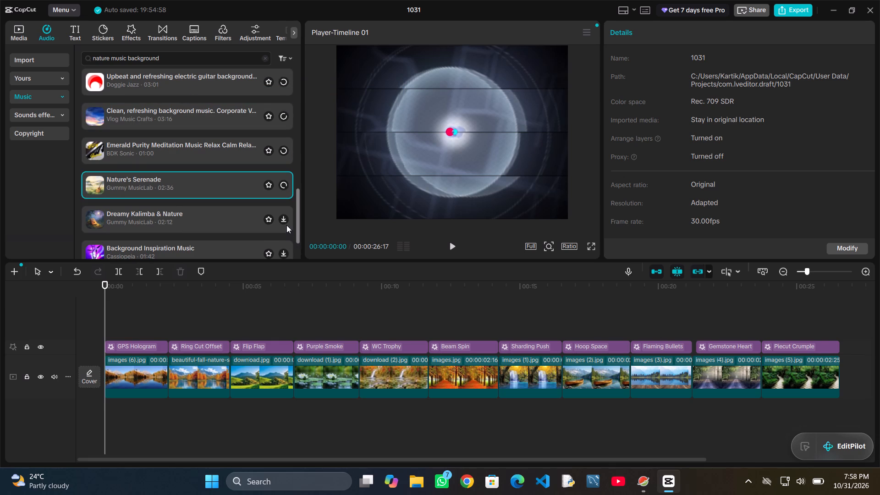
double_click(282, 218)
double_click(284, 252)
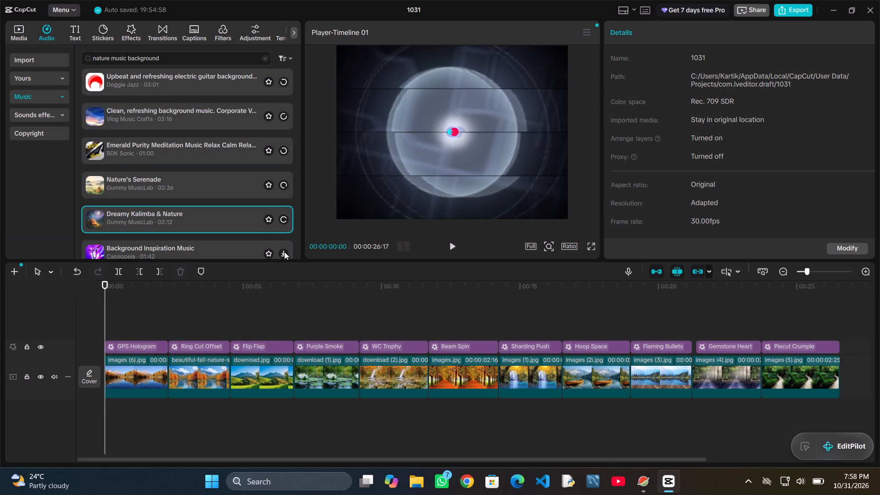
Preview the Smart Chinese atmosphere background music and Acoustic Nature Serenade tracks.
scroll(242, 170, "up", 6)
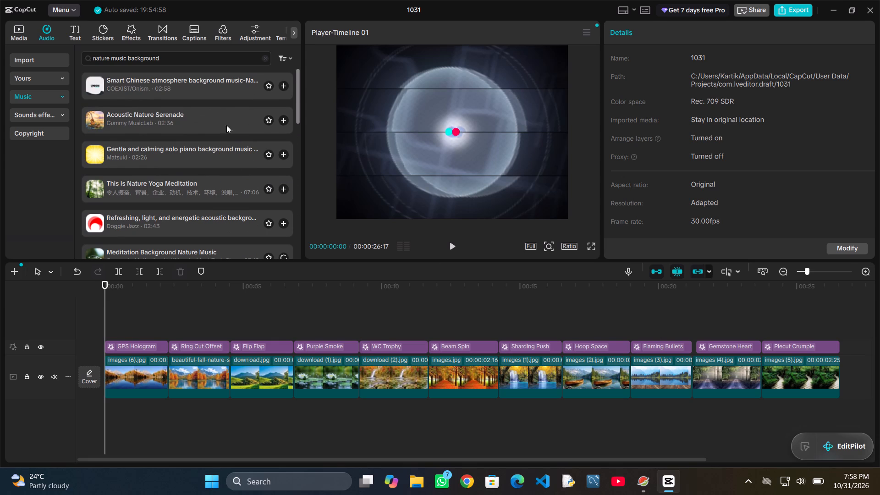
double_click(207, 85)
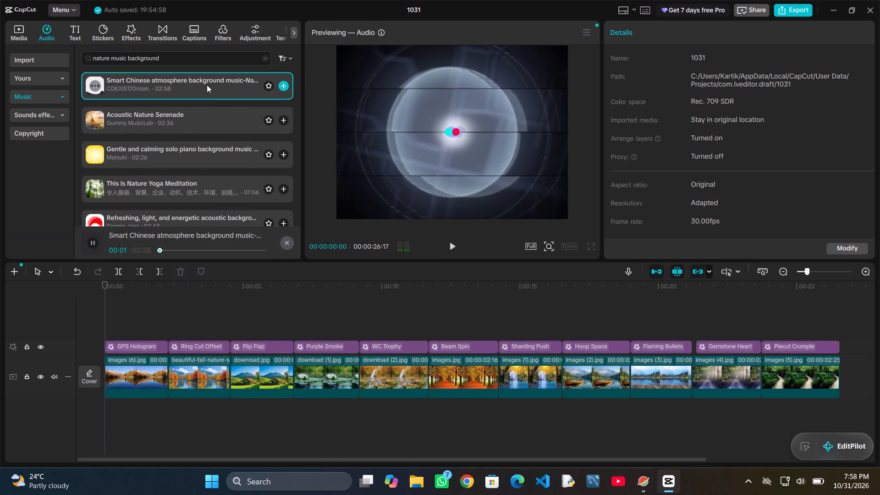
double_click(207, 85)
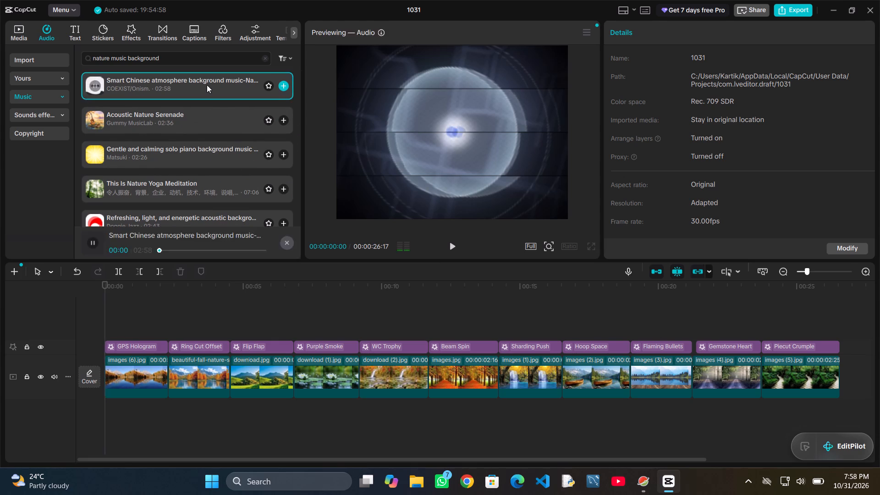
double_click(207, 85)
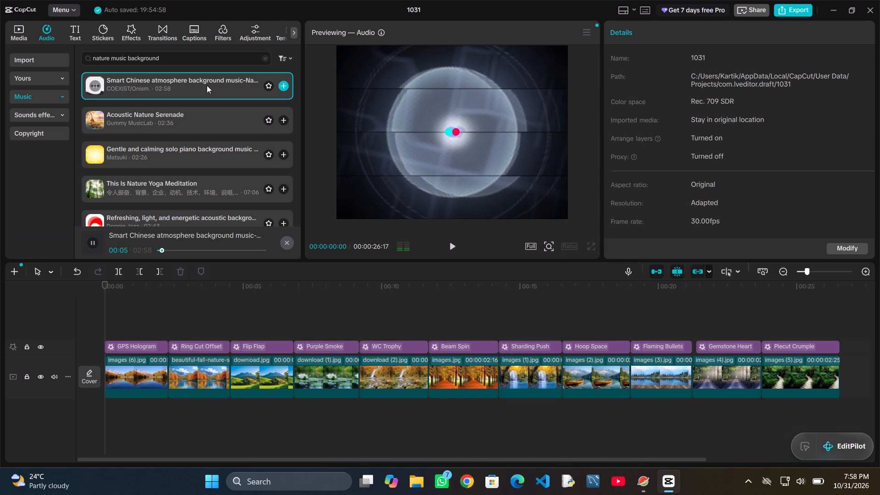
double_click(206, 116)
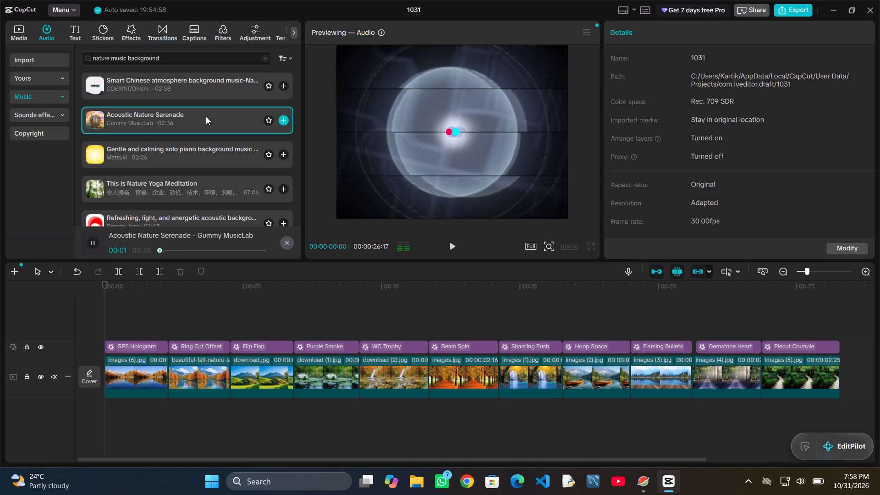
left_click_drag(206, 116, 198, 130)
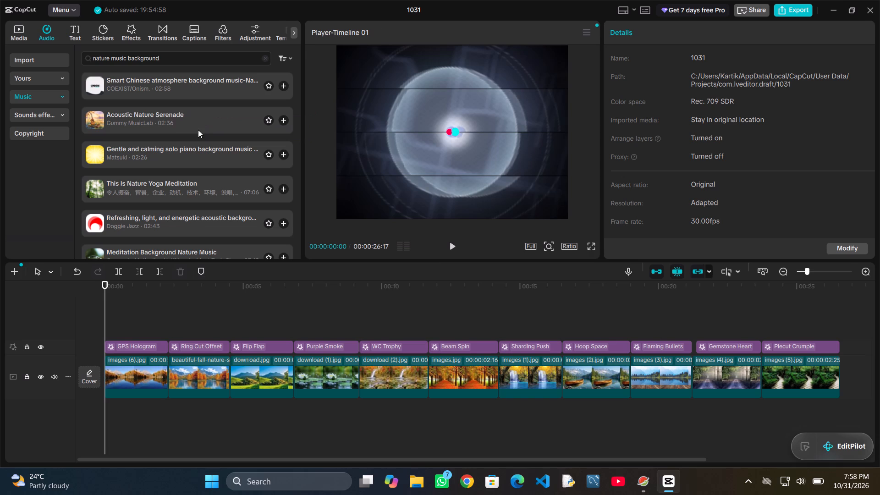
double_click(203, 117)
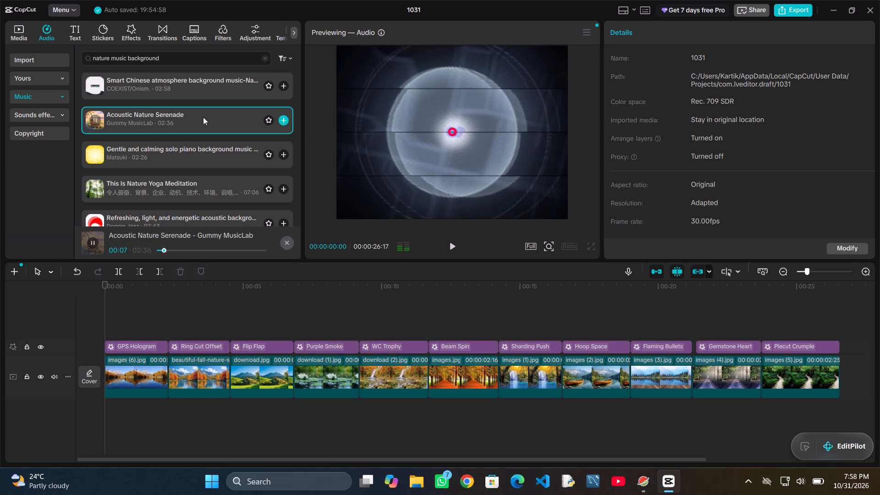
left_click(203, 117)
Preview the Gentle and calming solo piano background music track.
double_click(190, 147)
scroll(190, 147, "down", 2)
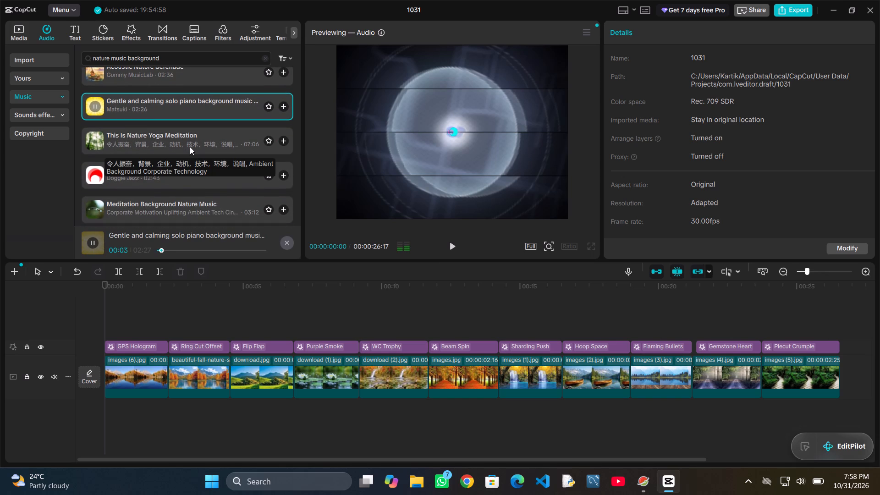
scroll(190, 147, "down", 2)
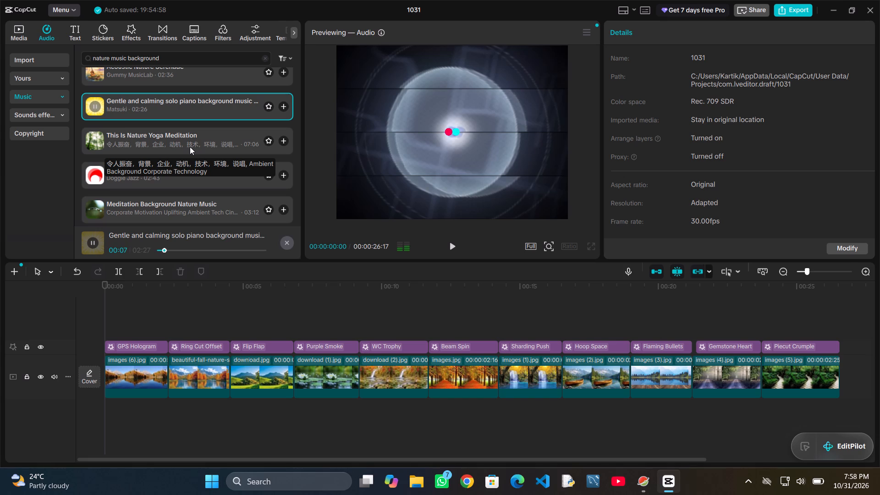
Add the Gentle and calming solo piano background music to an audio track below the photo clips, near the timeline start.
left_click_drag(193, 101, 173, 382)
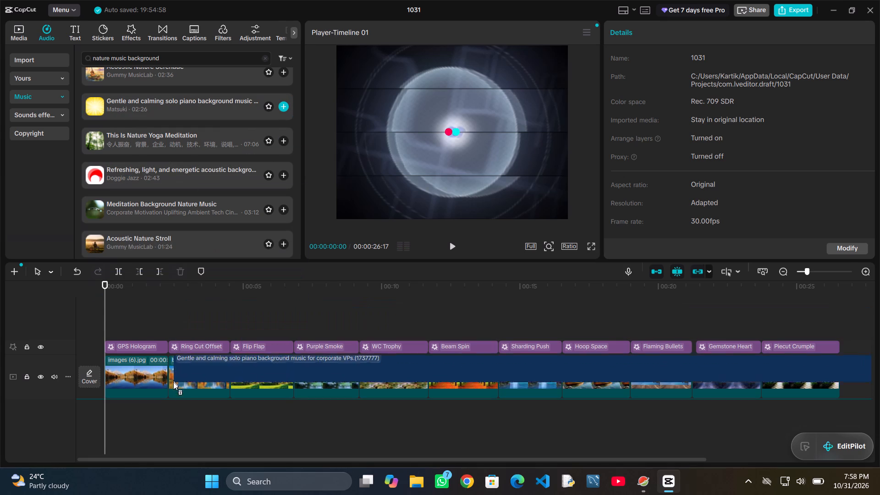
left_click_drag(173, 382, 99, 409)
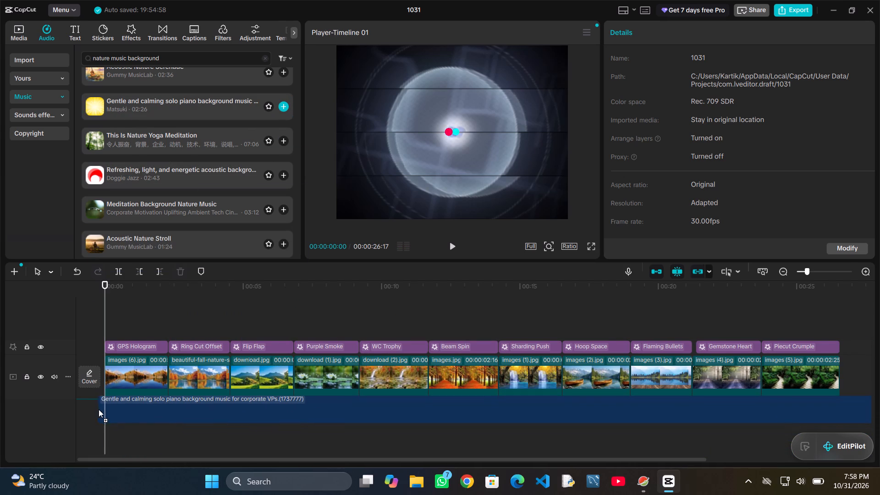
left_click_drag(99, 409, 109, 411)
left_click(109, 411)
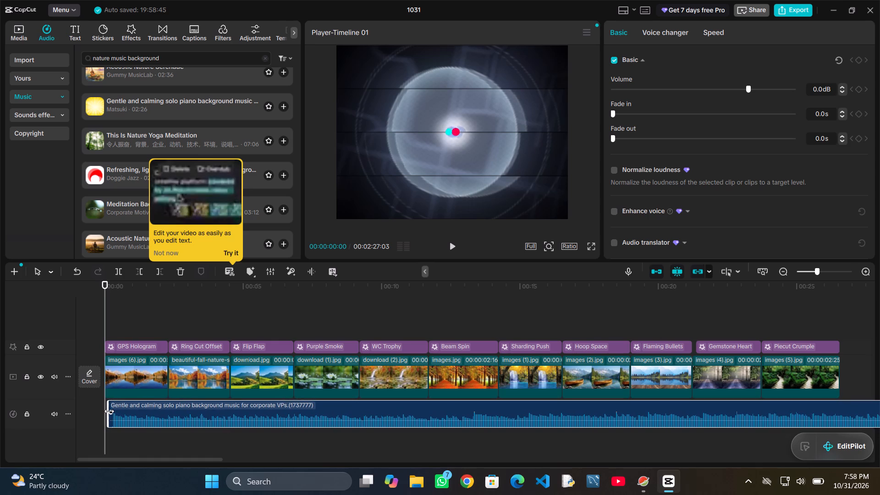
Trim the end of the piano music to the end of the last photo clip at 00:00:26:17.
scroll(384, 381, "left", 3)
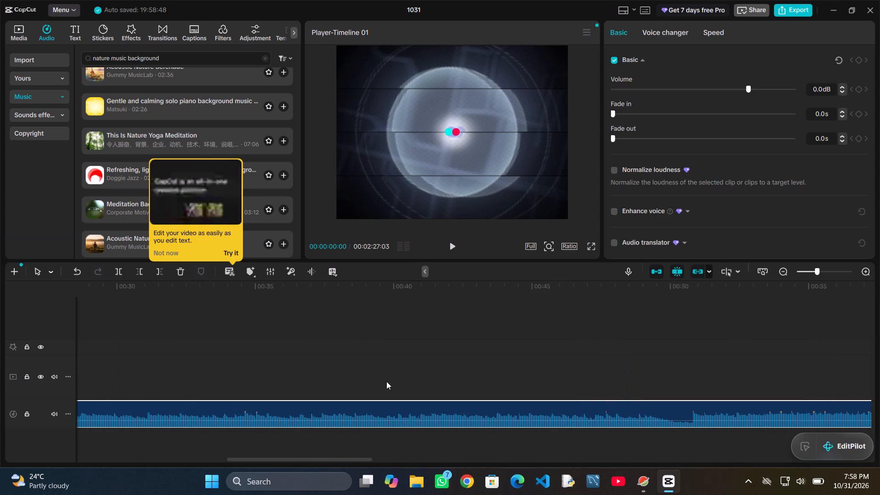
scroll(387, 381, "right", 1)
scroll(728, 405, "left", 4)
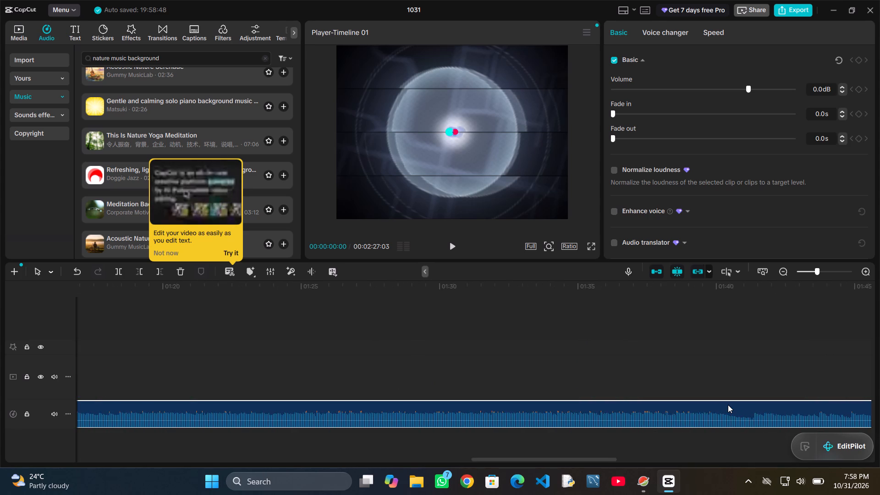
scroll(728, 405, "left", 3)
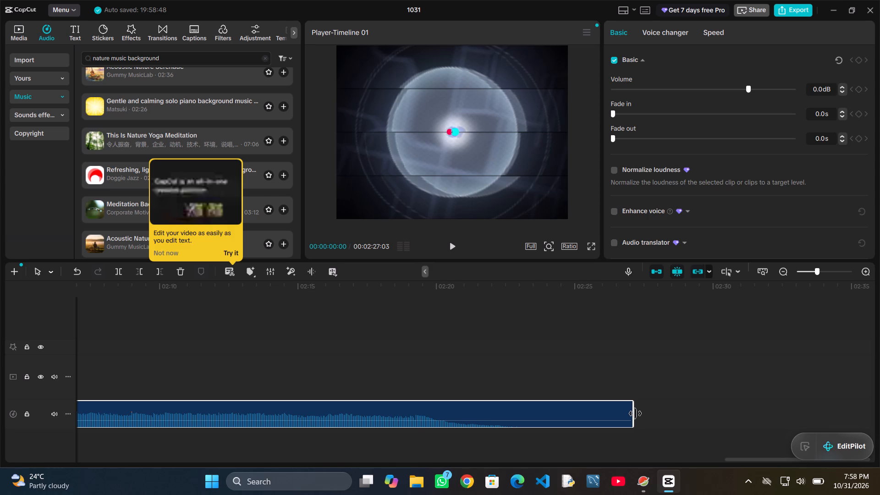
left_click_drag(635, 413, 460, 451)
scroll(484, 403, "right", 6)
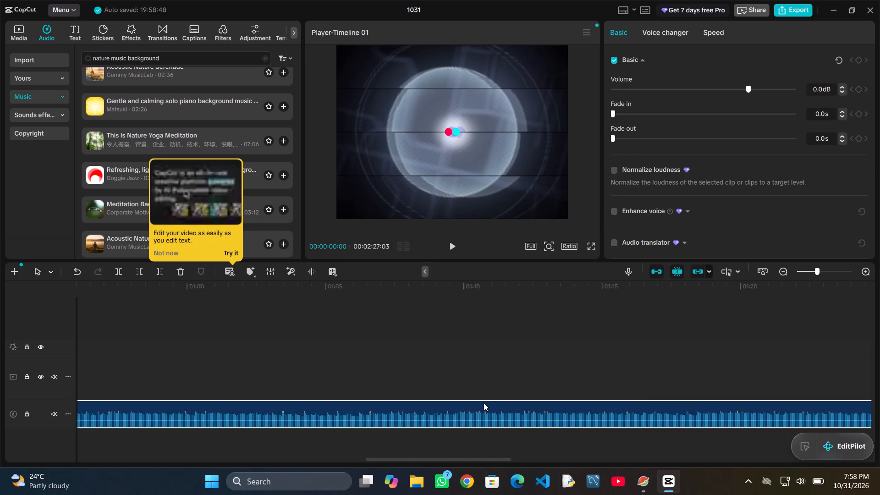
scroll(484, 403, "left", 3)
scroll(484, 403, "right", 1)
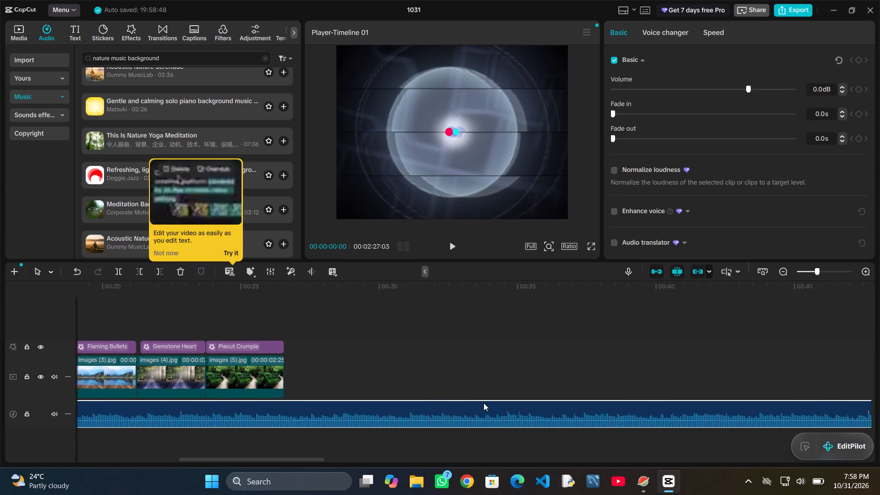
scroll(484, 403, "right", 1)
left_click(307, 399)
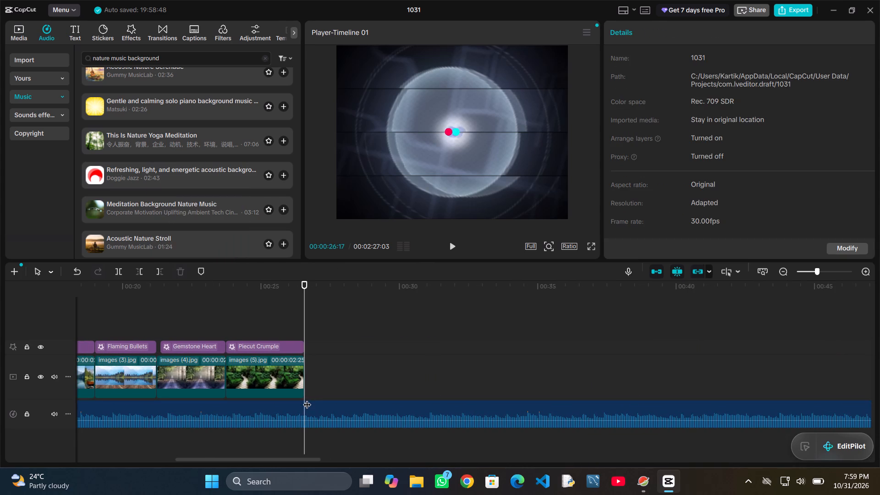
left_click(314, 402)
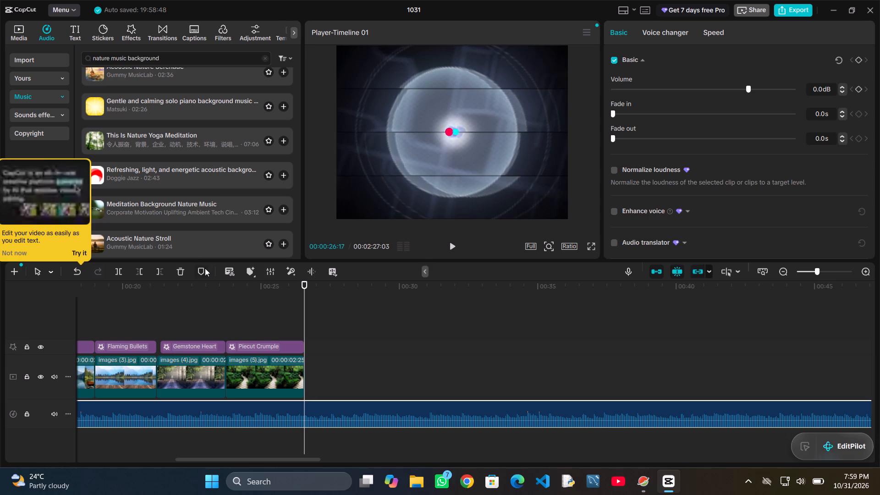
left_click(162, 270)
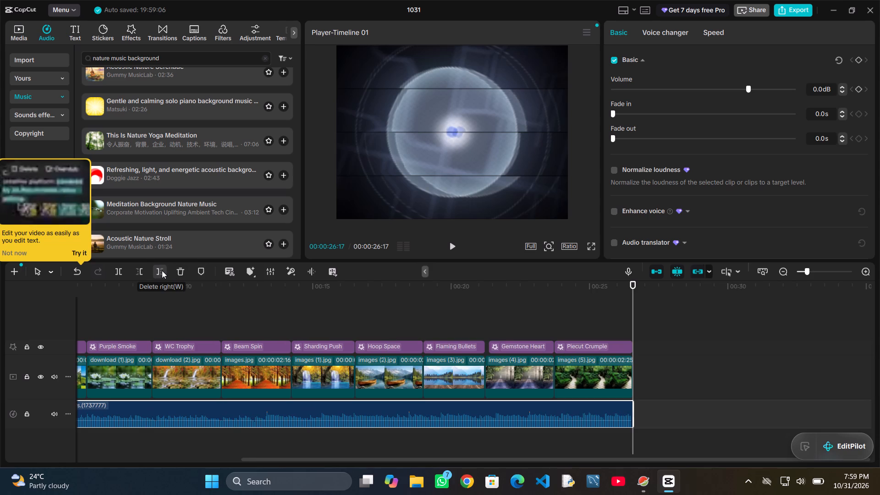
scroll(340, 351, "right", 2)
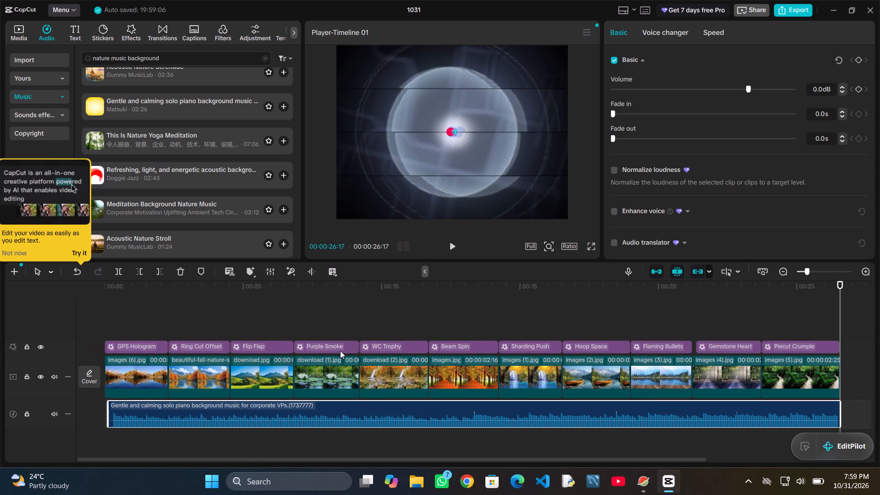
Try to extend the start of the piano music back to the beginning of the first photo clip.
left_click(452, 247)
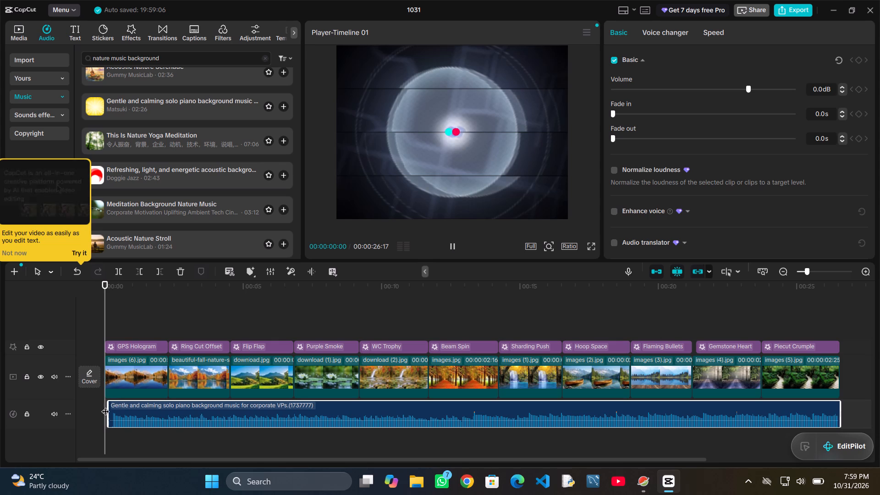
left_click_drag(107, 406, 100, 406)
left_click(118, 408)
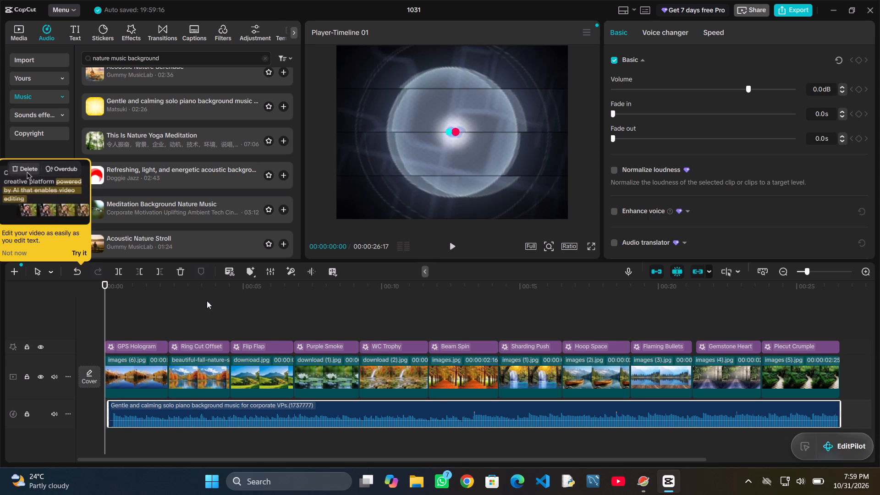
Delete the GPS Hologram effect above the first photo clip.
double_click(128, 347)
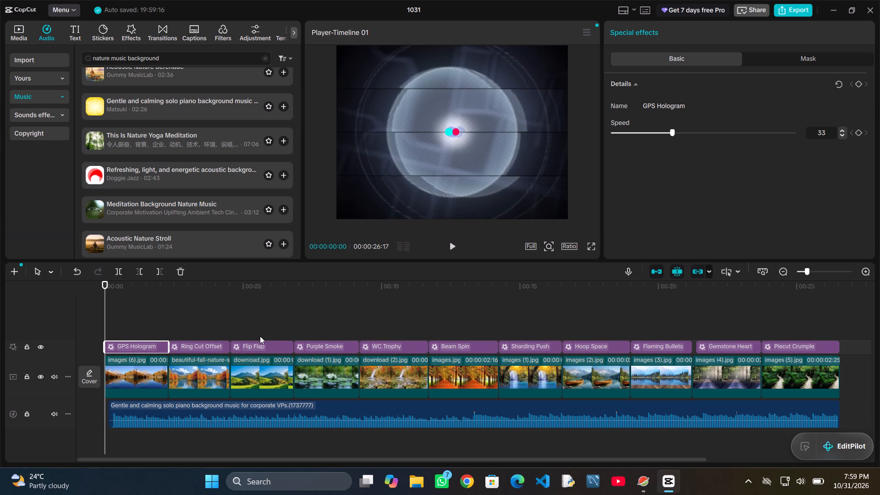
right_click(143, 345)
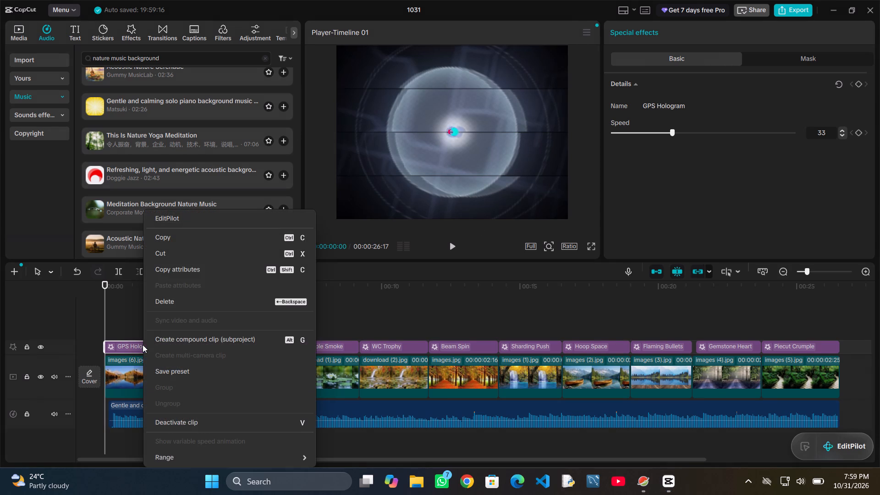
left_click(194, 300)
scroll(181, 187, "right", 3)
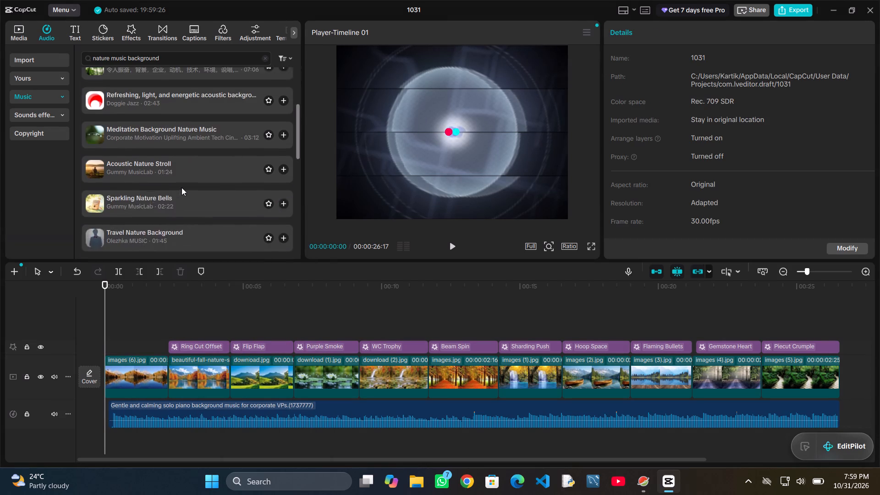
Play the video from the start and again from 00:00:07:01 to check the preview.
left_click(100, 32)
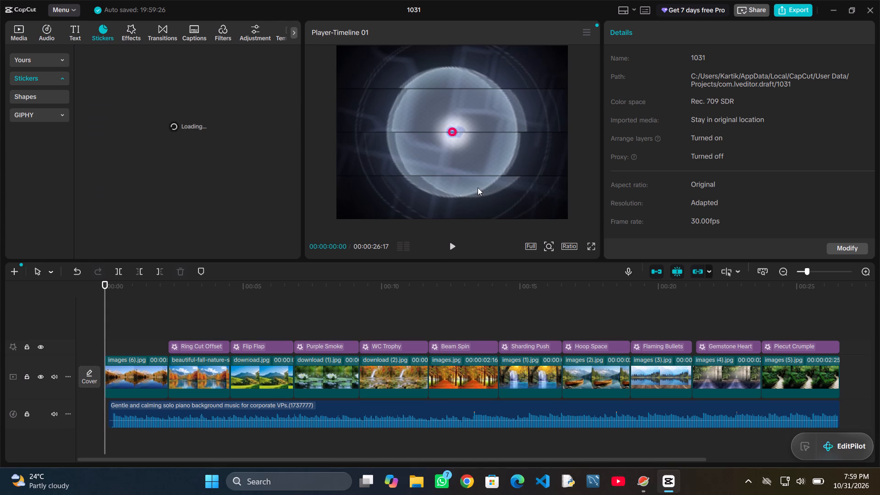
left_click(452, 241)
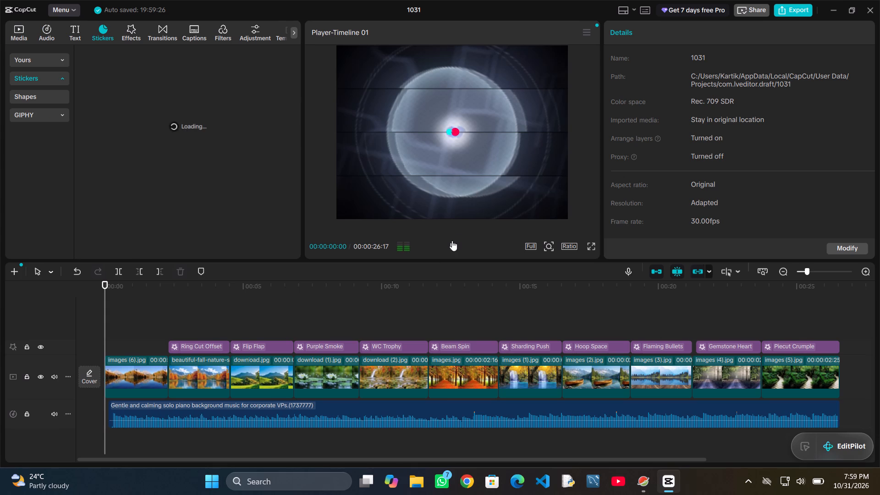
left_click(452, 241)
left_click(452, 241)
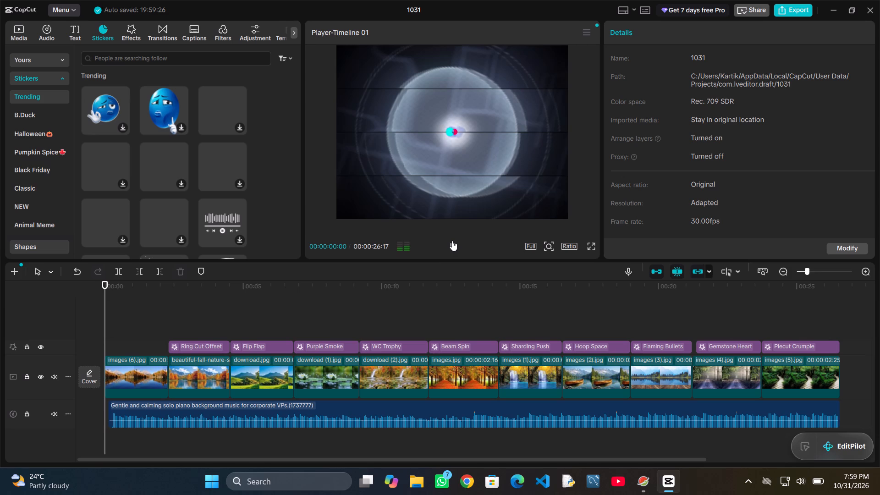
left_click(452, 241)
left_click(452, 241)
left_click_drag(102, 297, 154, 289)
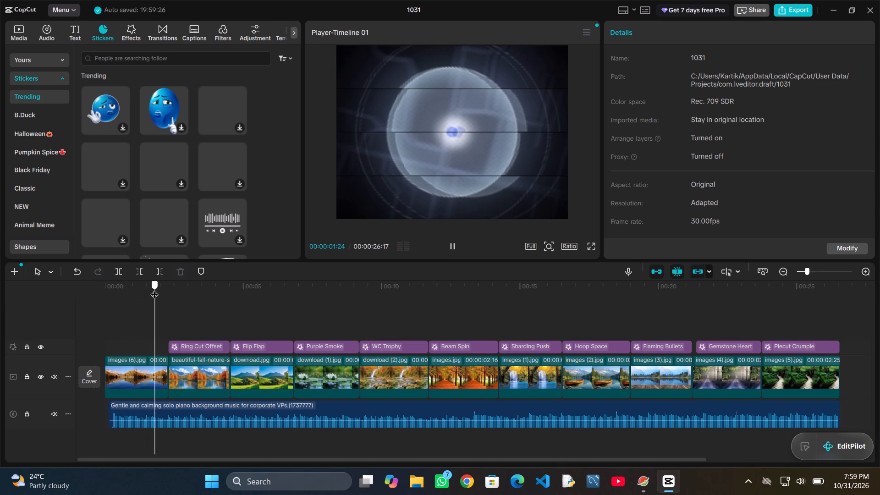
left_click_drag(154, 289, 299, 298)
left_click(299, 298)
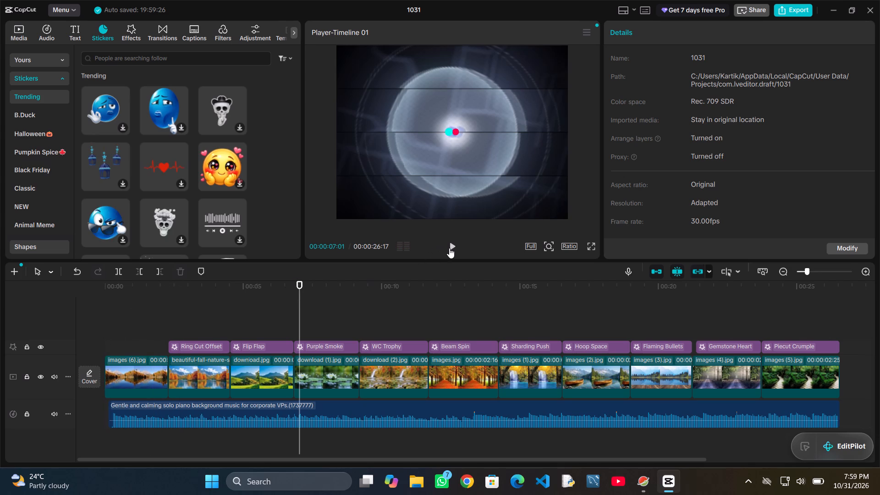
left_click(449, 248)
triple_click(449, 248)
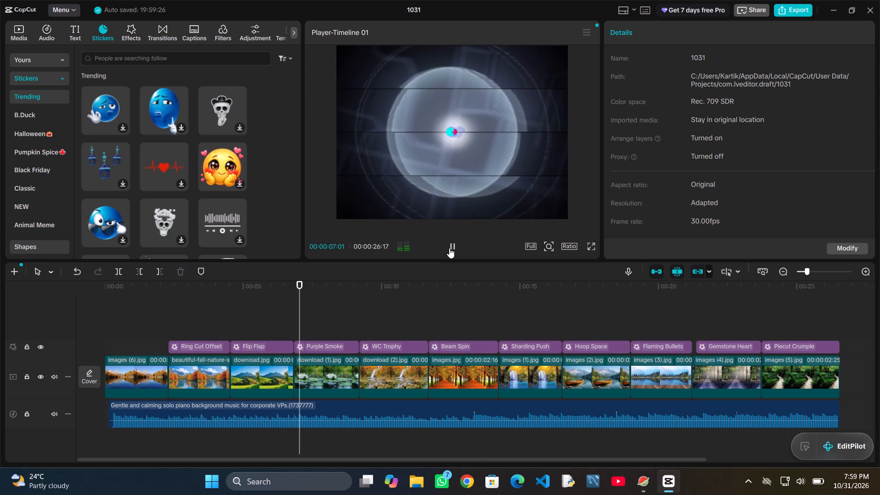
left_click(449, 248)
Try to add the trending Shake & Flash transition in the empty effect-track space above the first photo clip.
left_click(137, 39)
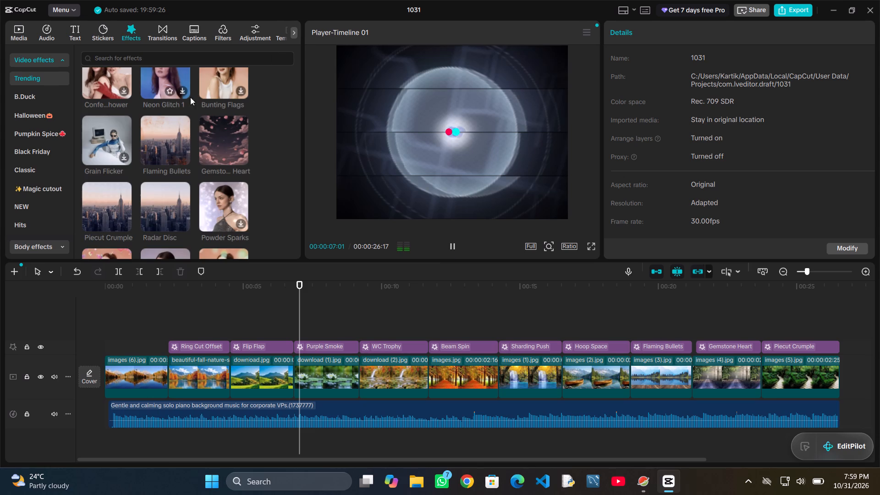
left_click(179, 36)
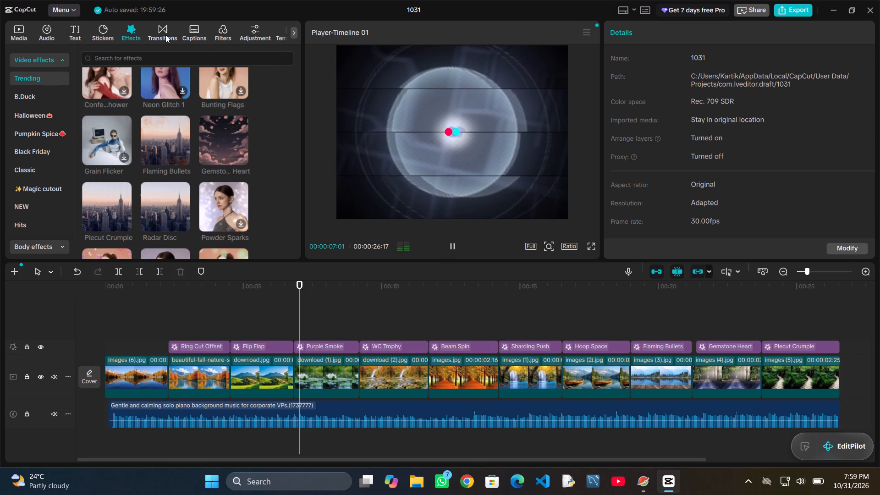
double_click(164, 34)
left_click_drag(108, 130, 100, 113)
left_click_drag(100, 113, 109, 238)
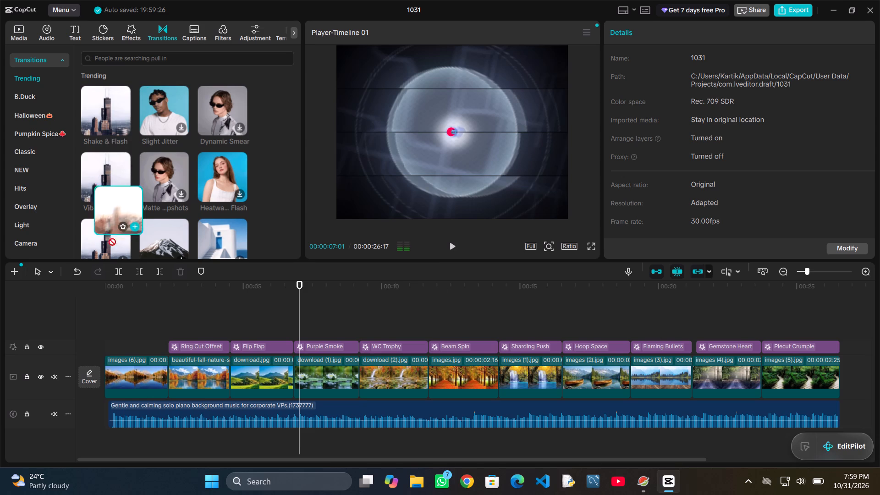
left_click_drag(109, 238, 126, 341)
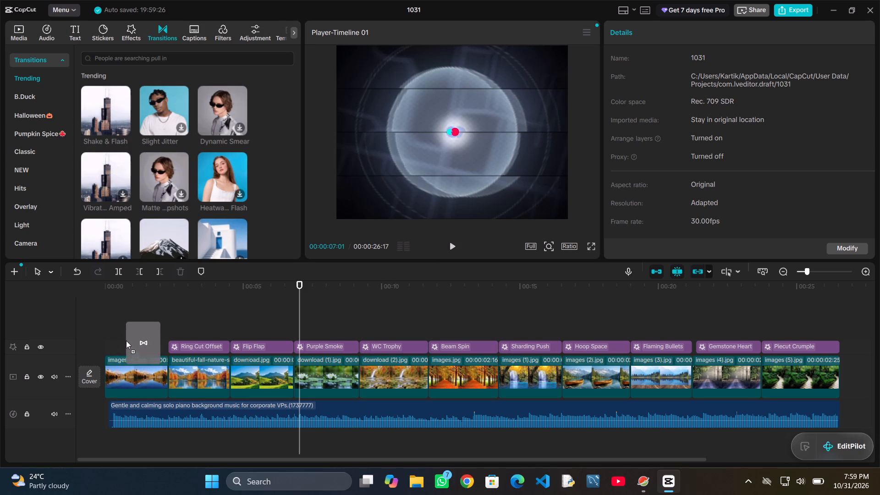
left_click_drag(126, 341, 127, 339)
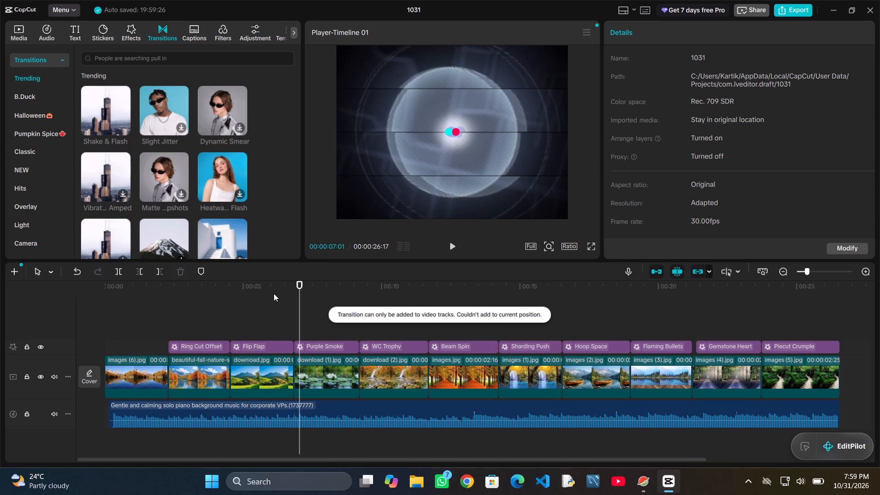
Move the playhead to 00:00:00:21 over the first photo clip and play the video from there.
left_click_drag(297, 280, 122, 339)
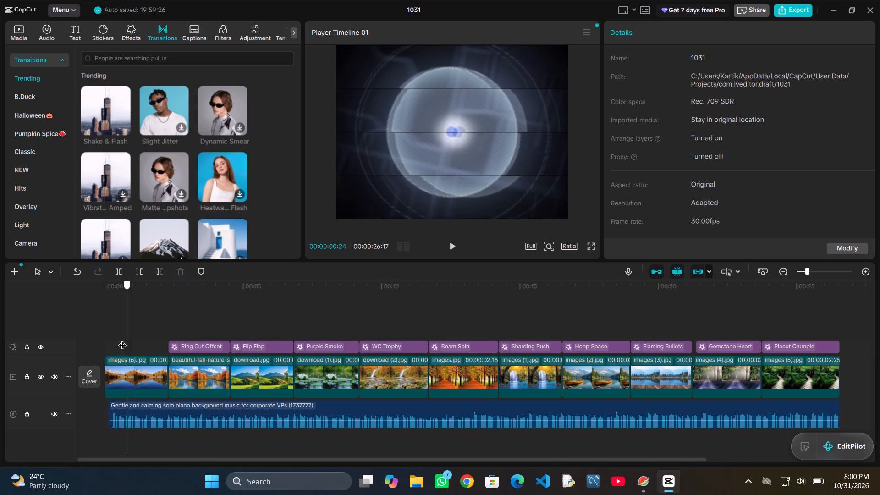
left_click_drag(122, 339, 124, 354)
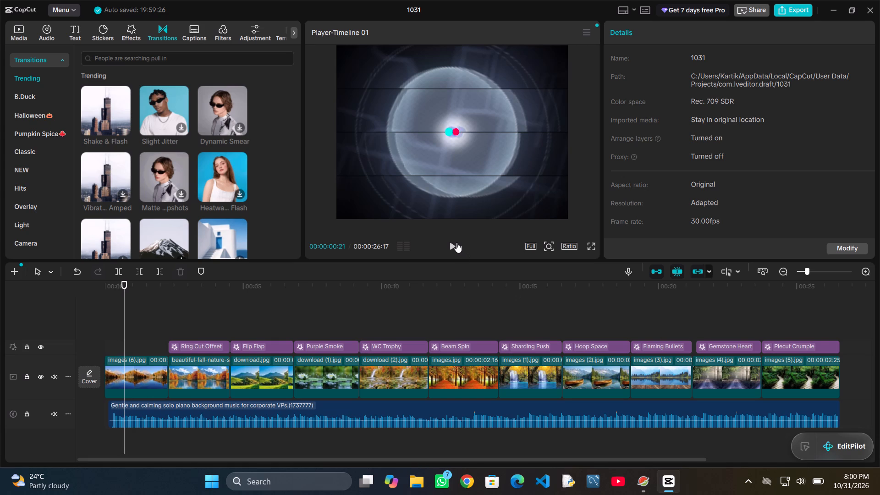
left_click(456, 242)
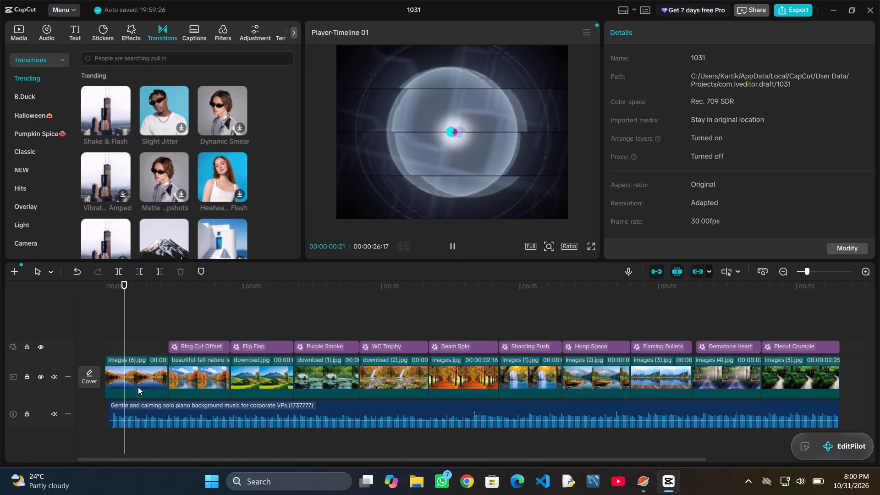
Delete the first photo clip, images (6).jpg, from the start of the video track.
double_click(138, 387)
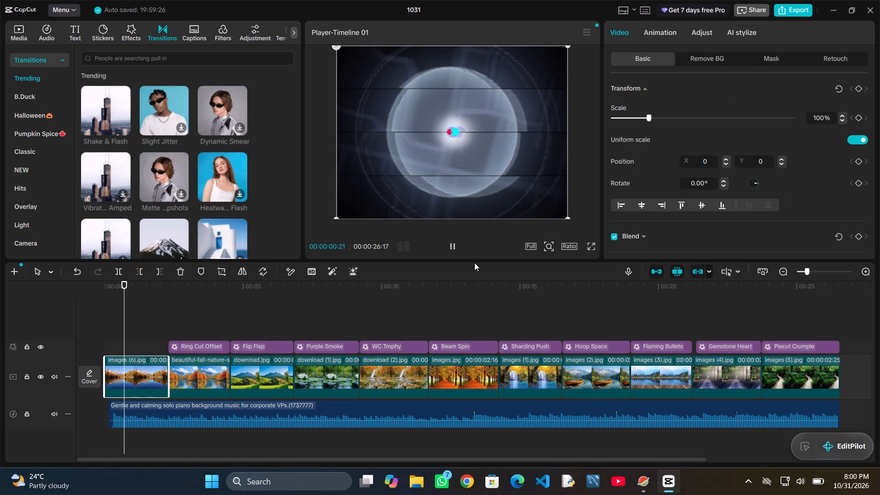
right_click(137, 380)
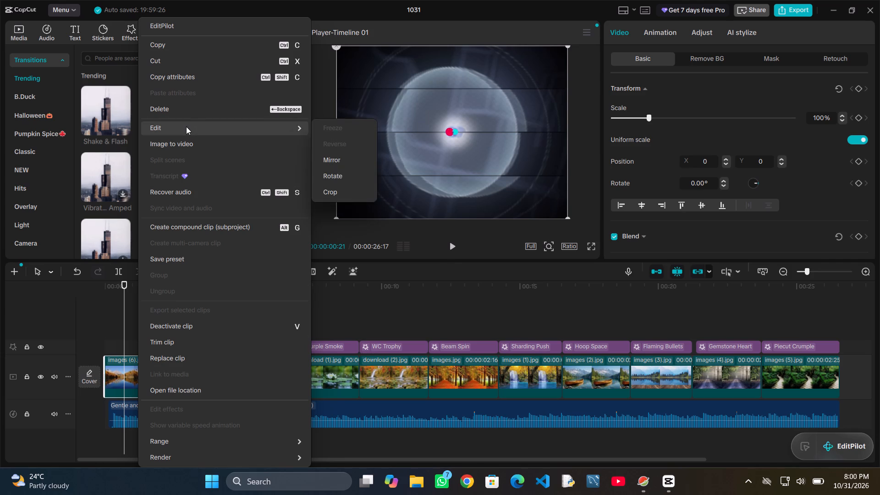
left_click_drag(188, 101, 184, 111)
left_click(184, 111)
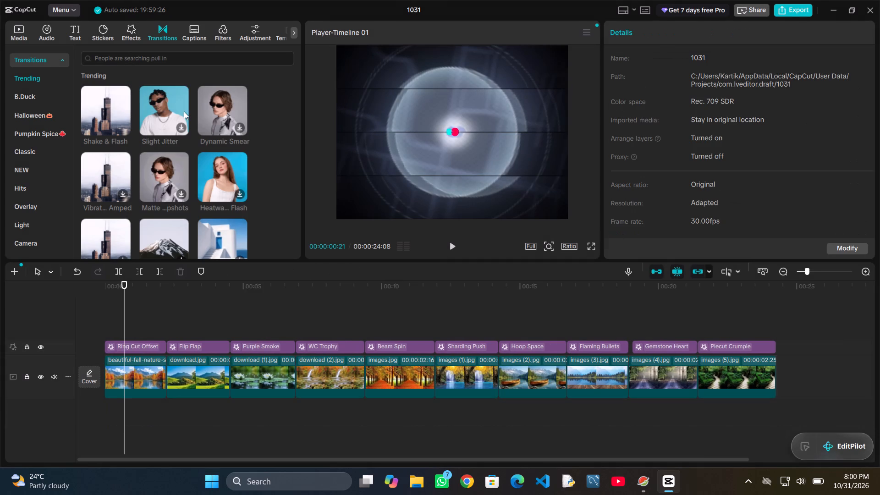
Play the shortened video from 00:00:00:21 and rescale the preview to check its display.
left_click(444, 249)
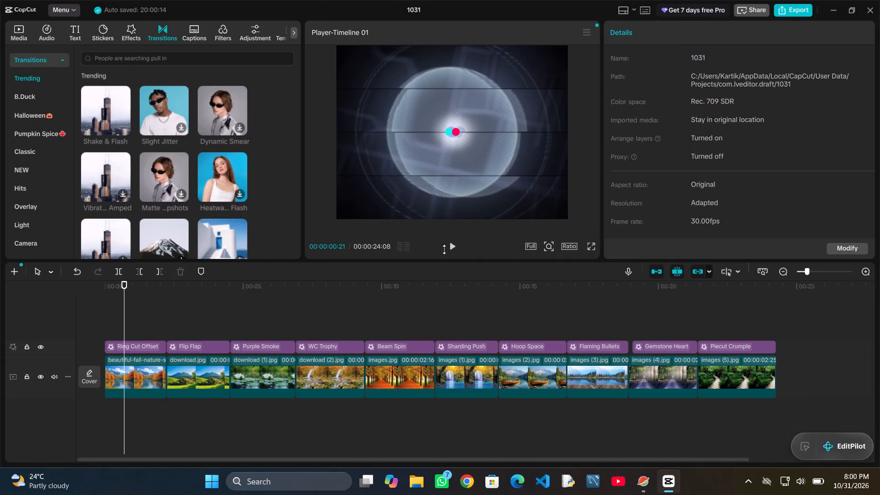
left_click(446, 247)
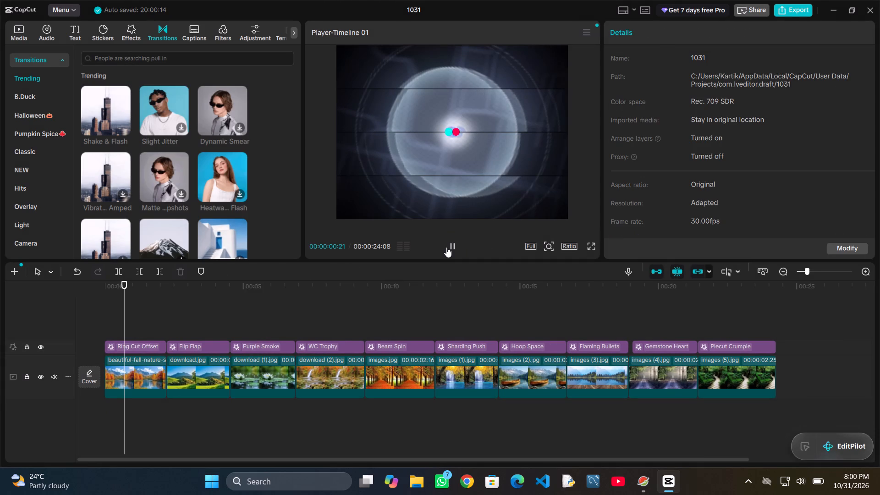
left_click(453, 247)
left_click(453, 247)
scroll(451, 178, "down", 3, "ctrl")
scroll(451, 178, "up", 5, "ctrl")
scroll(451, 178, "down", 1, "ctrl")
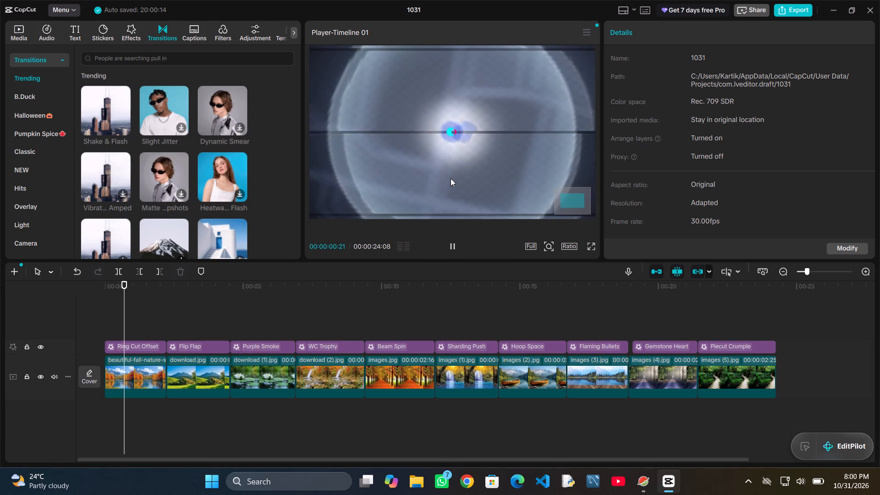
scroll(451, 178, "down", 7, "ctrl")
Close the CapCut editor window of project 1031, repeating the close request through Windows while it hangs.
left_click(879, 0)
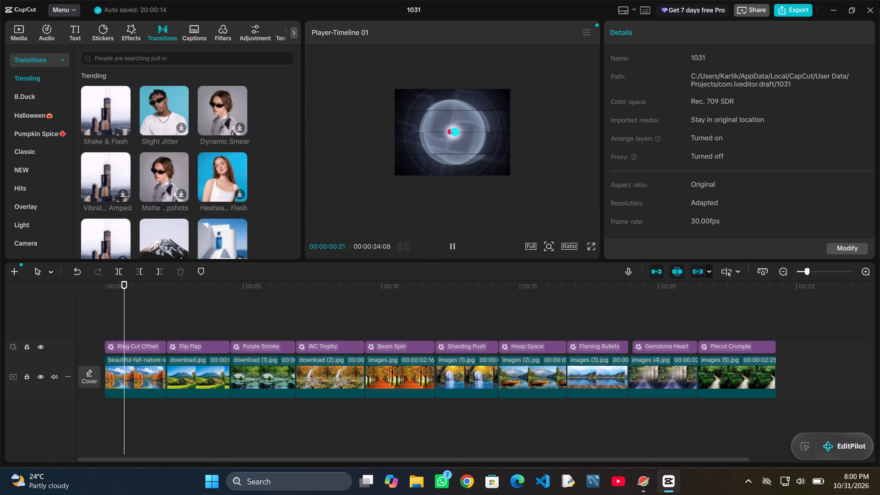
left_click(876, 8)
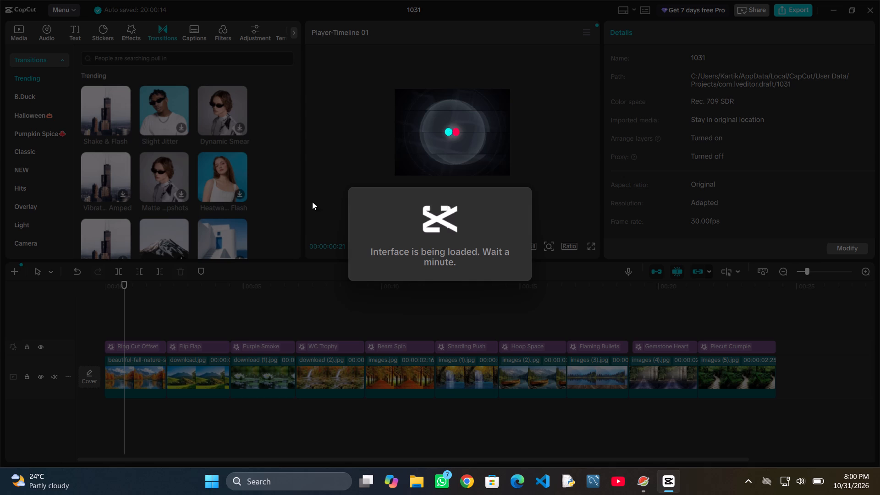
left_click_drag(279, 208, 412, 162)
scroll(412, 162, "down", 3)
scroll(412, 162, "right", 4)
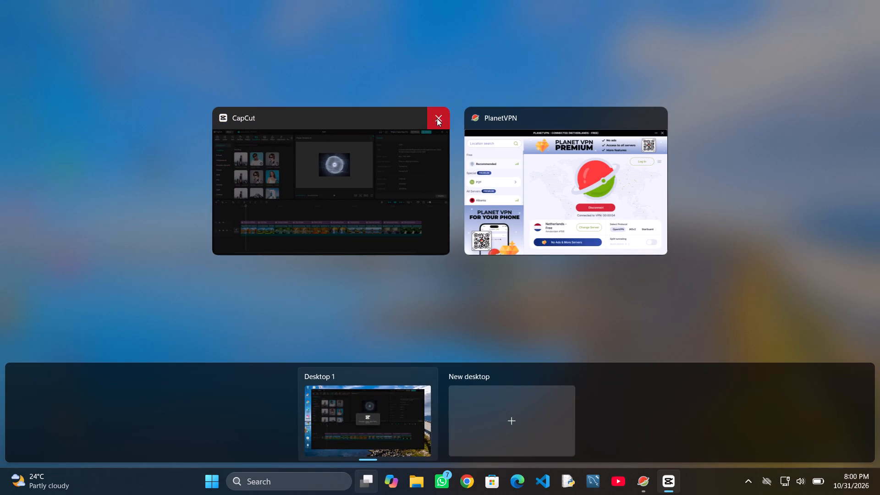
left_click(437, 118)
triple_click(437, 118)
double_click(437, 118)
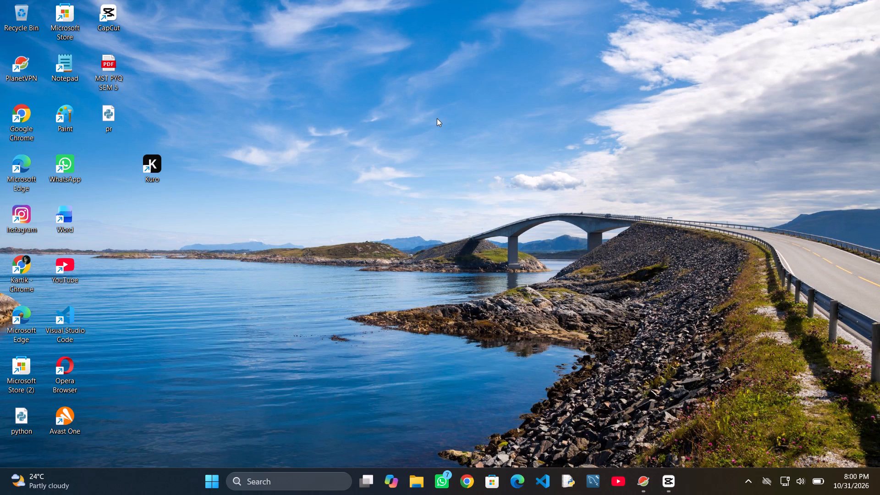
right_click(673, 485)
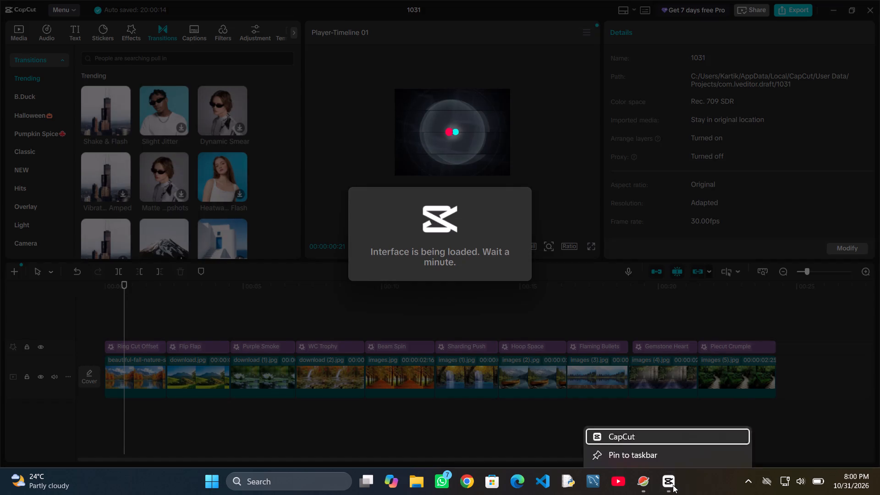
right_click(673, 485)
left_click(646, 451)
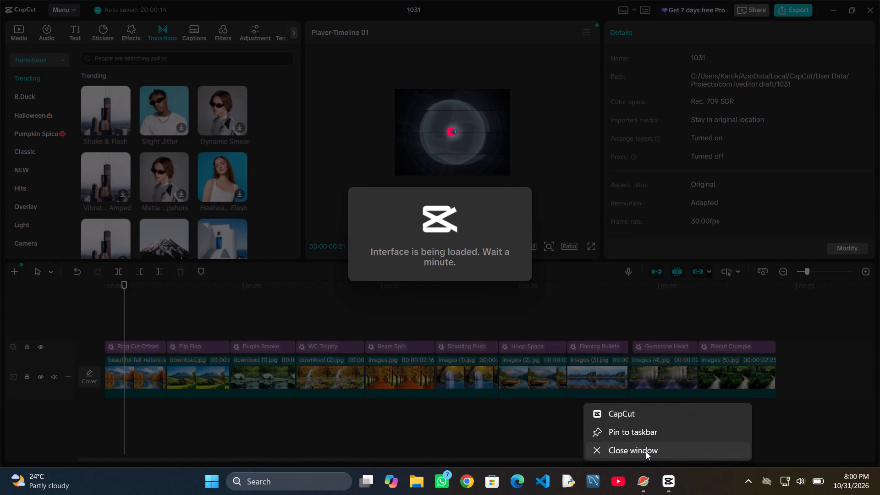
scroll(646, 451, "down", 1)
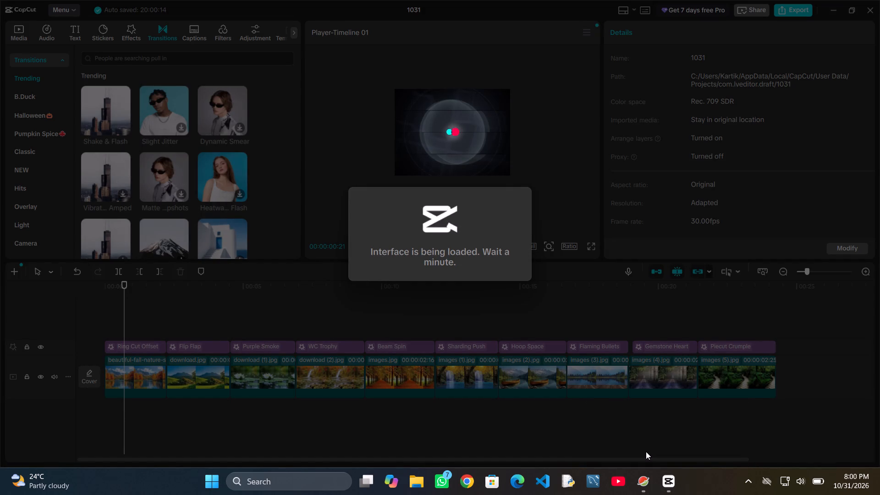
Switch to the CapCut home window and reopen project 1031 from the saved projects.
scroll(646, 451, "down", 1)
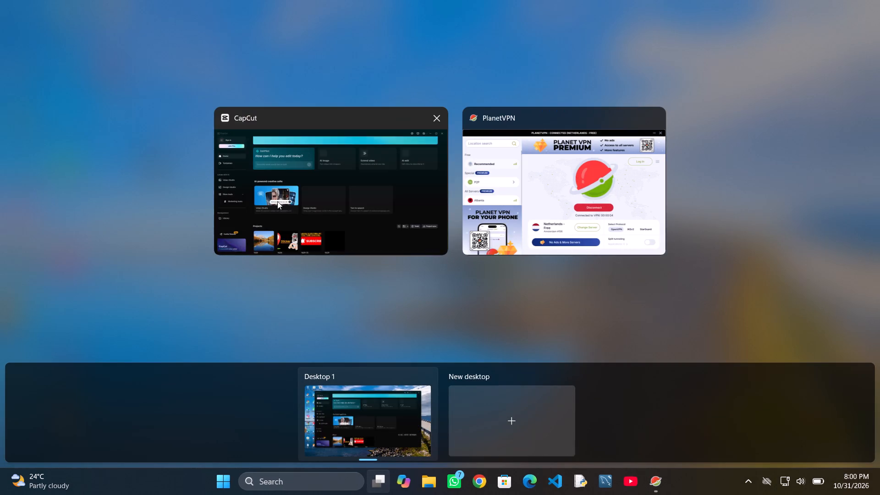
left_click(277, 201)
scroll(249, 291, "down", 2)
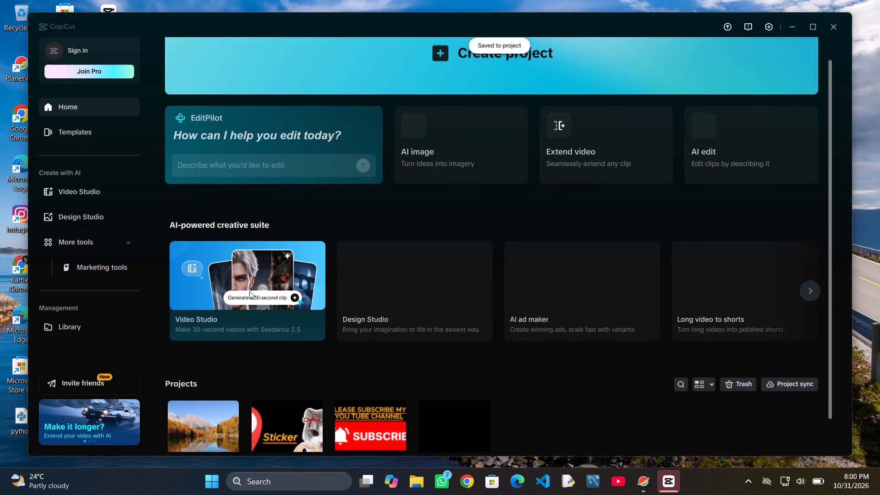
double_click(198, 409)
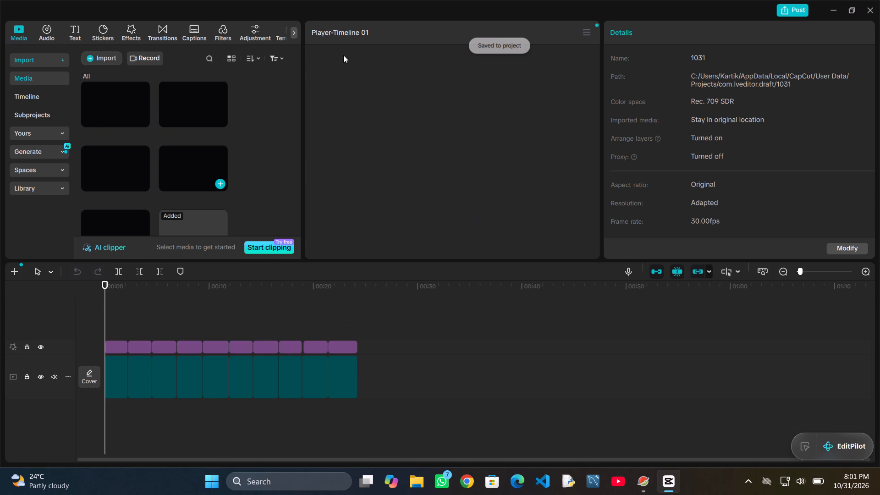
Force the unresponsive CapCut program to close.
left_click(401, 181)
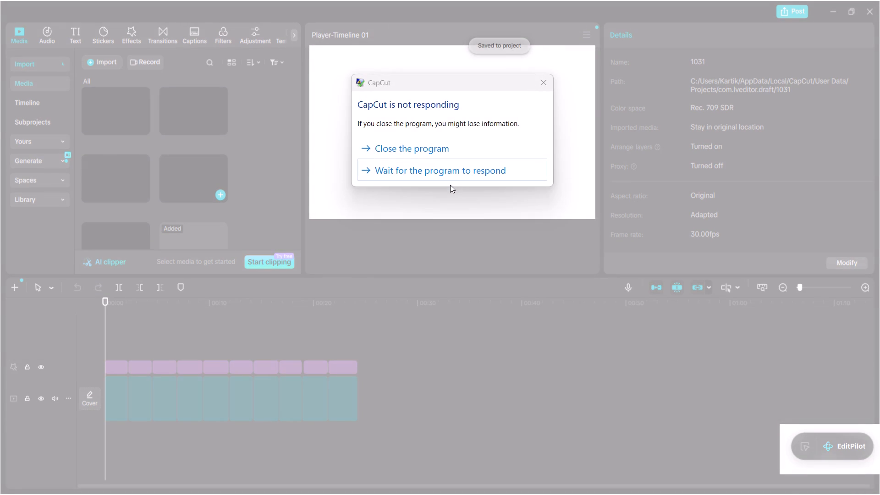
left_click(434, 146)
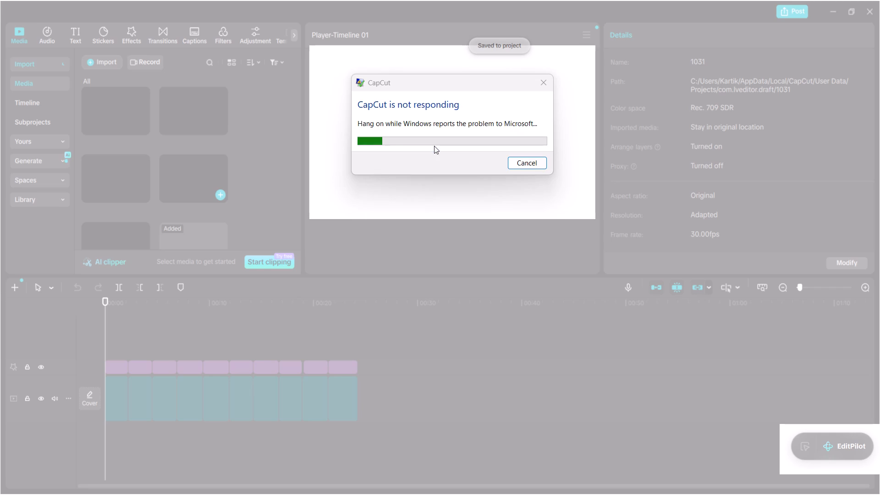
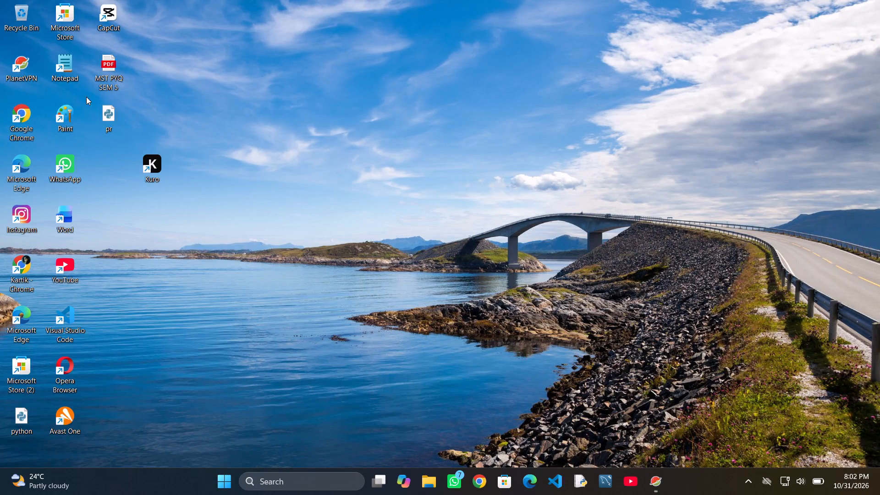
Relaunch CapCut from the desktop, dismiss the Pro trial offer and open project 1031 from the saved projects.
double_click(108, 21)
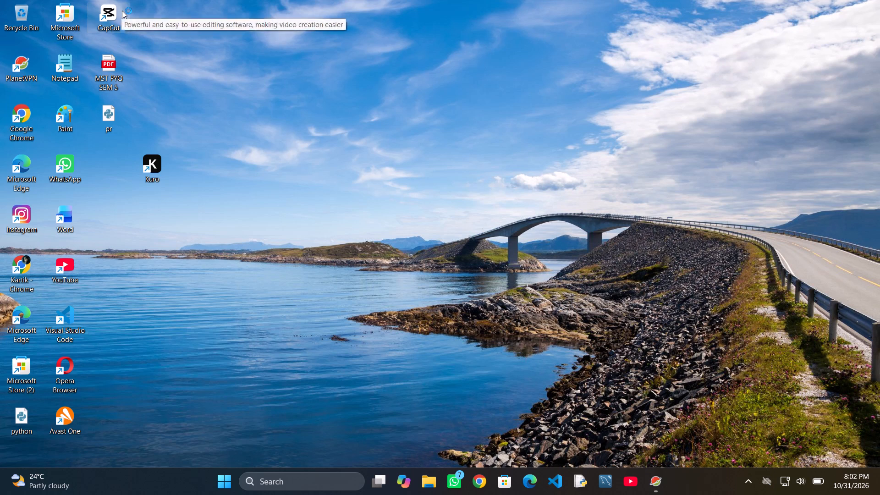
double_click(122, 11)
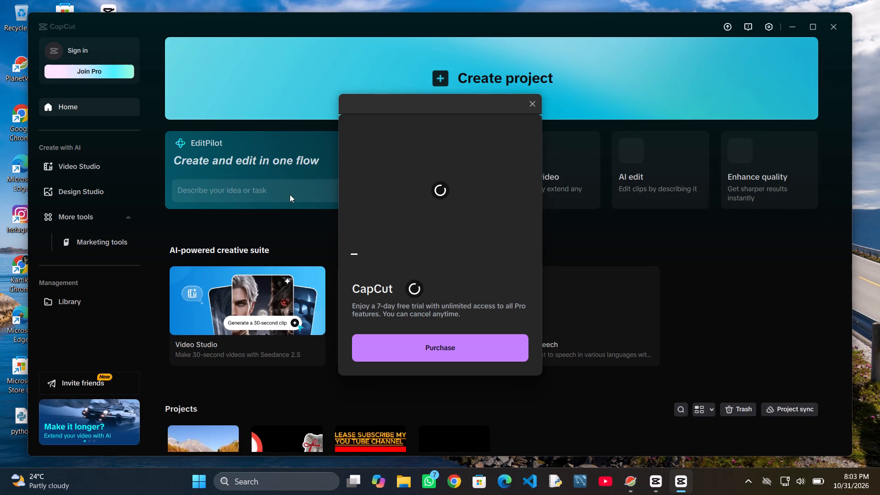
left_click(532, 107)
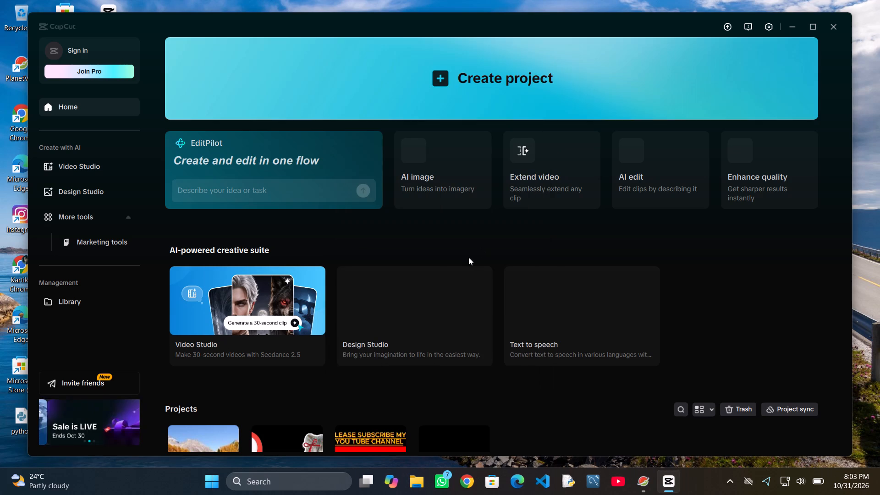
scroll(468, 257, "down", 2)
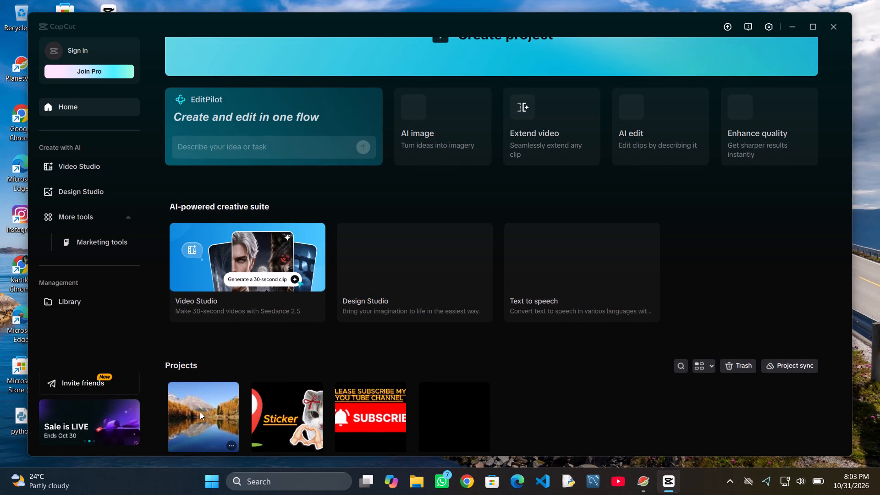
scroll(194, 404, "down", 1)
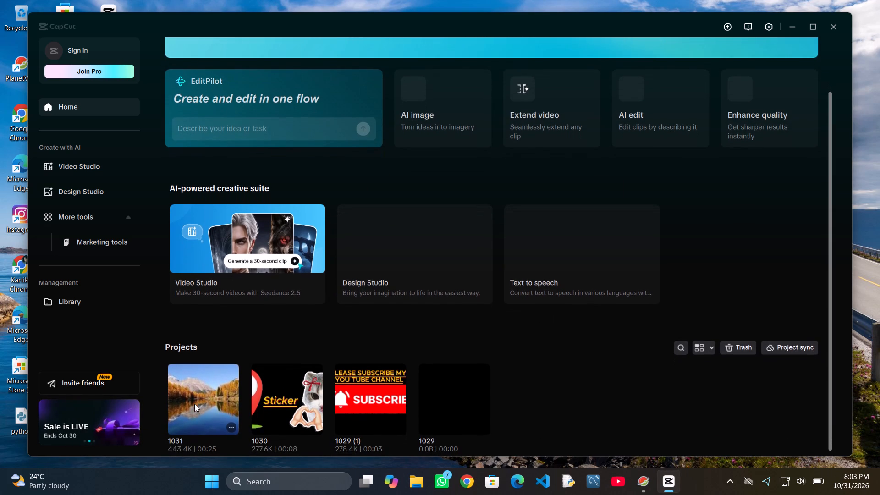
double_click(194, 404)
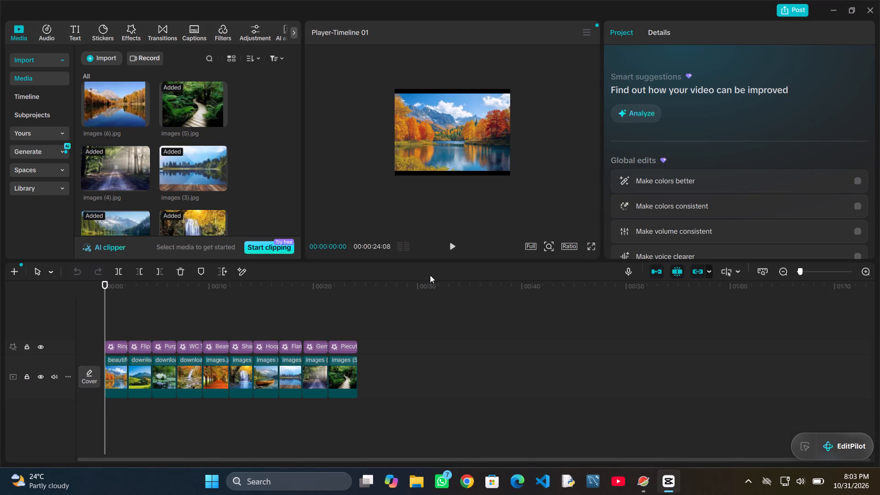
Play the reopened video from the start to check the preview.
left_click(452, 246)
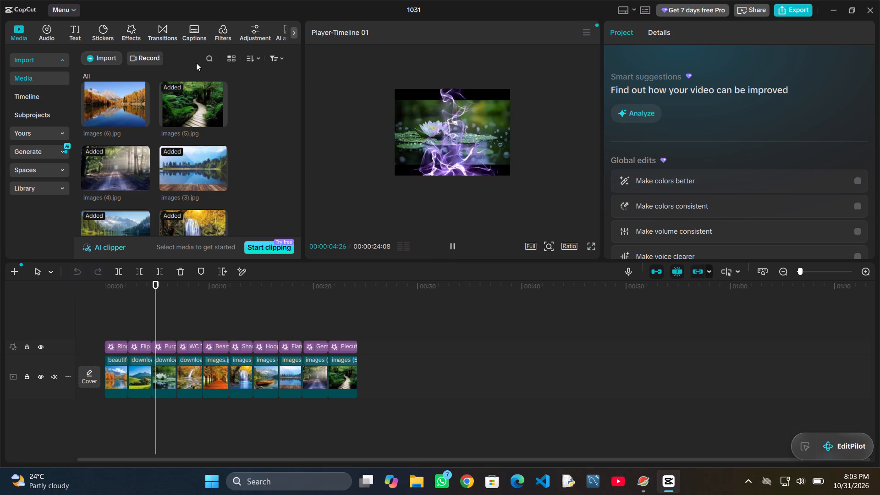
Search the audio library for "nature music background".
left_click(47, 29)
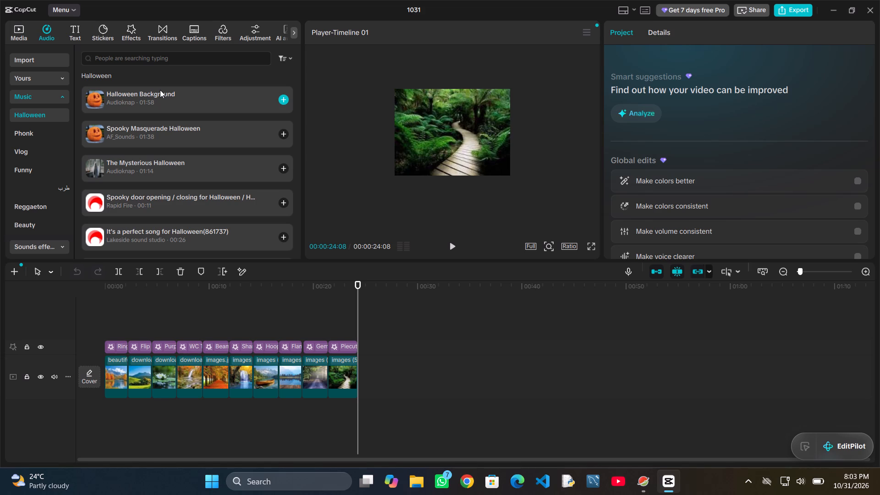
left_click(154, 61)
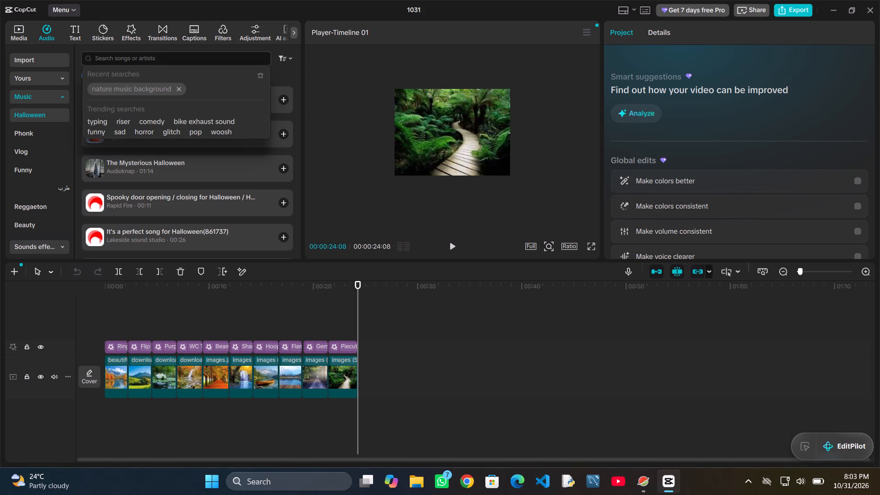
type("nature")
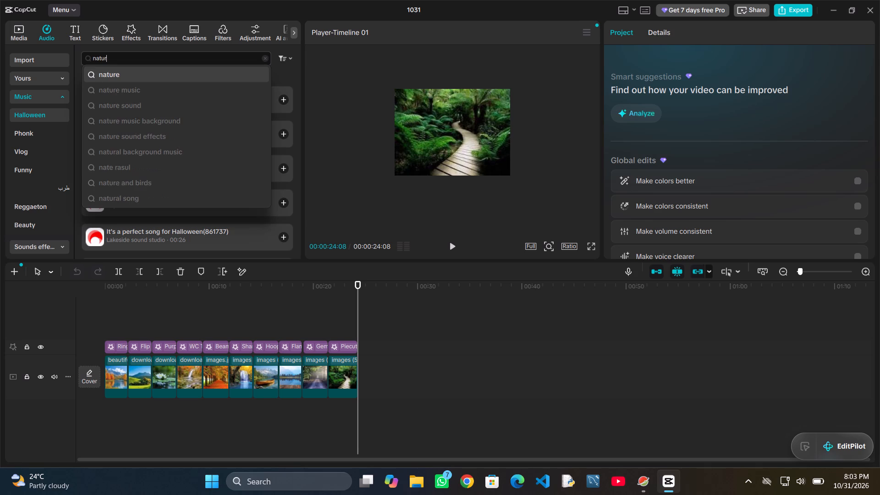
key("space")
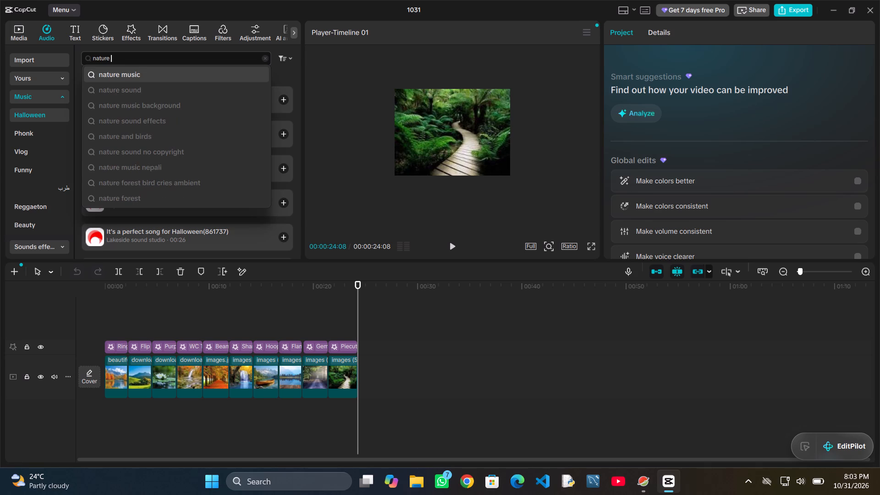
left_click(145, 107)
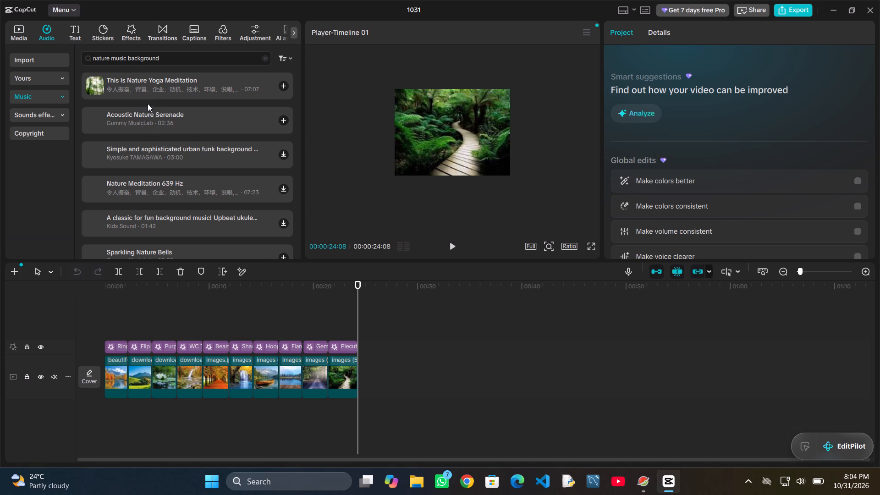
Try to preview the track This Is Nature Yoga Meditation from the search results.
scroll(408, 347, "up", 3, "ctrl")
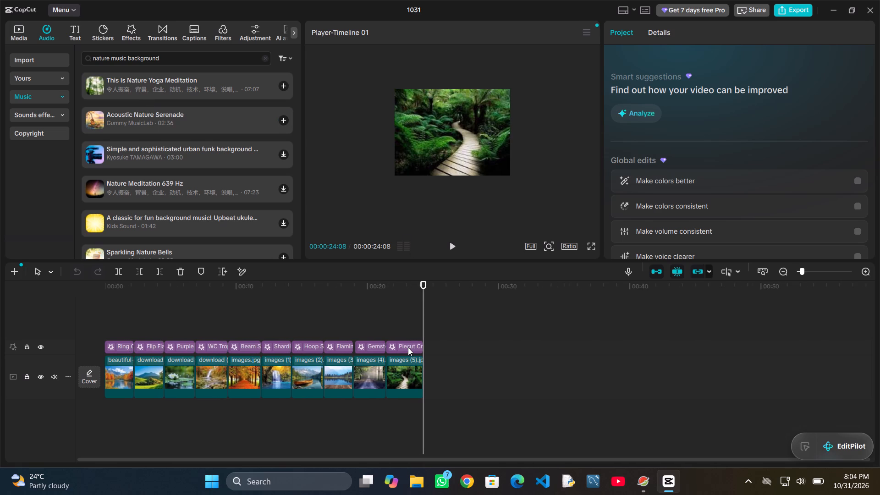
scroll(408, 347, "up", 10, "ctrl")
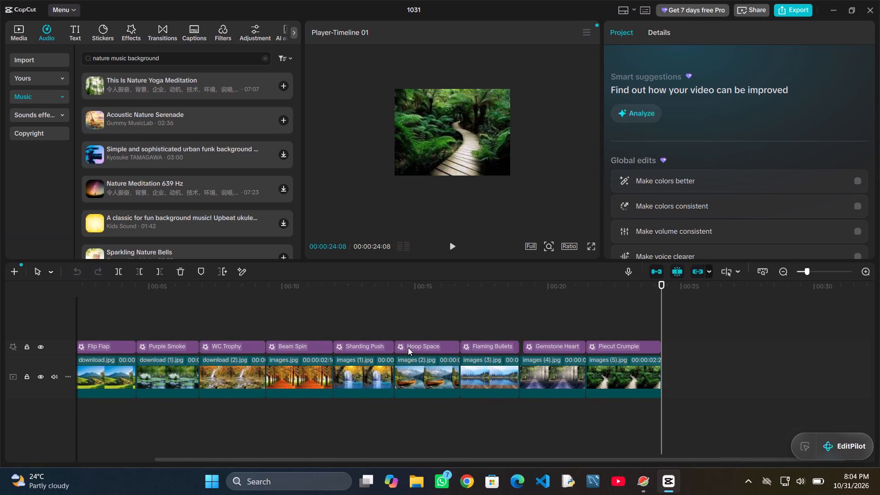
scroll(408, 347, "up", 1, "ctrl")
scroll(408, 347, "right", 4)
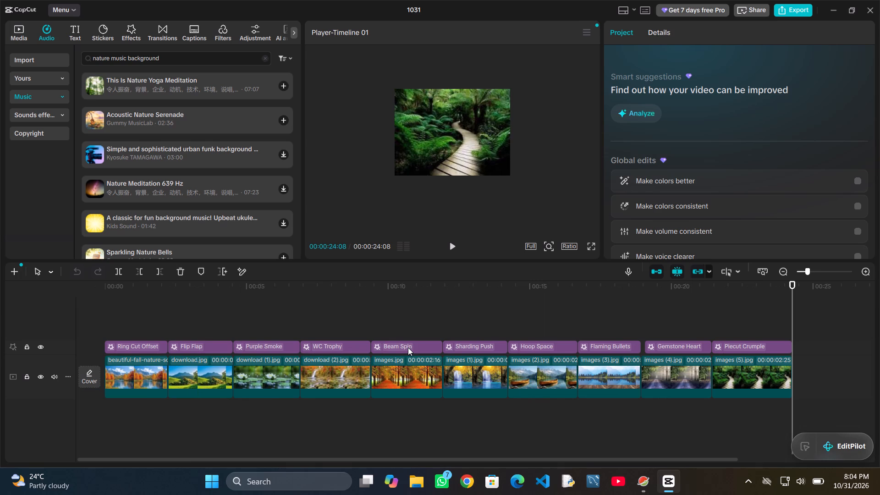
left_click(177, 93)
left_click(193, 89)
Download the urban funk background track, Nature Meditation 639 Hz and the upbeat ukulele background track.
left_click(282, 151)
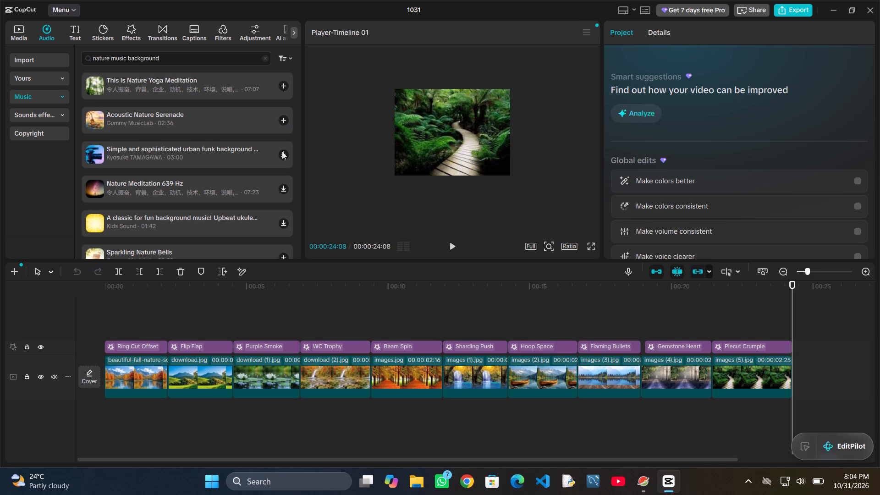
double_click(284, 159)
double_click(286, 183)
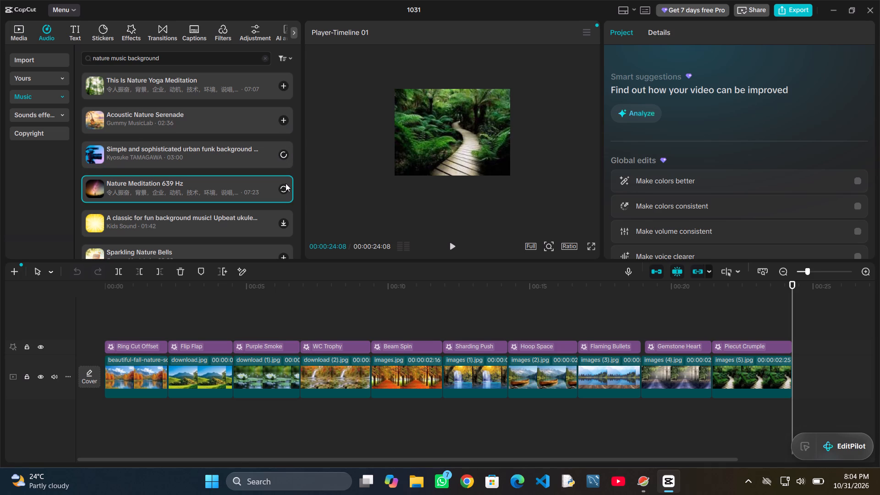
double_click(285, 220)
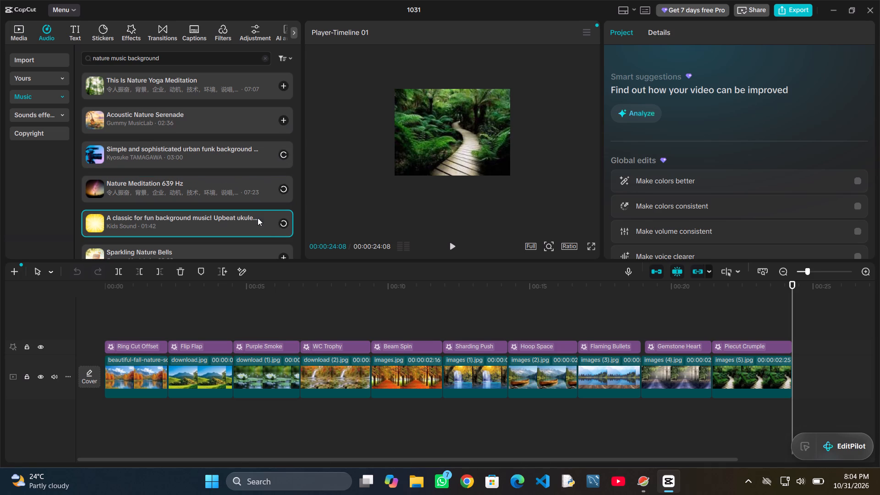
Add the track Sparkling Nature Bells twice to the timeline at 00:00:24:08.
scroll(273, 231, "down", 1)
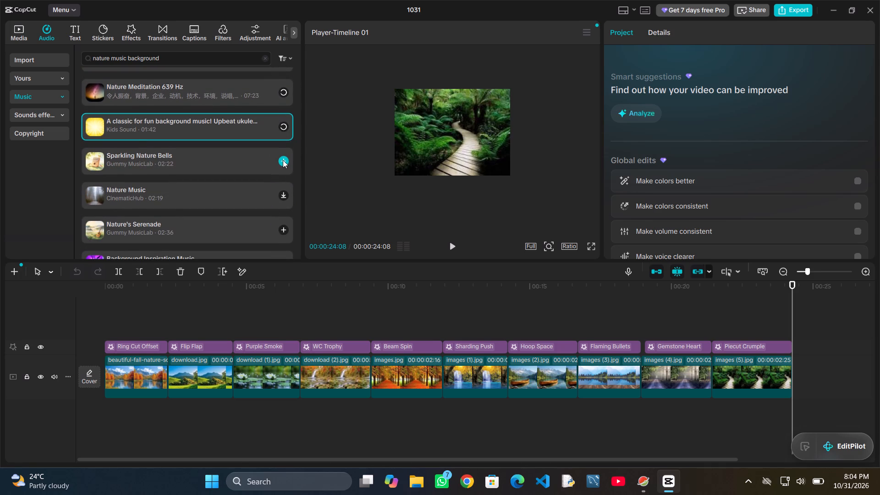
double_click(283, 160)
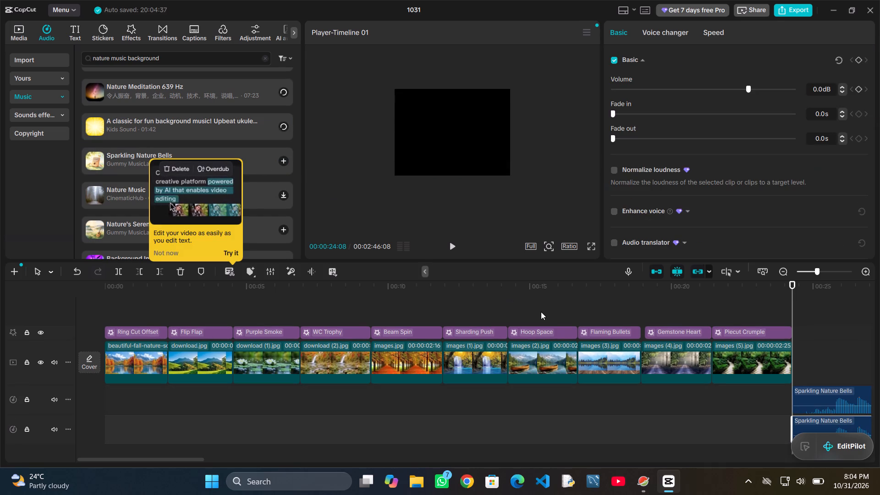
Play the timeline from the start and from 00:00:25:21 to listen to the Sparkling Nature Bells audio.
scroll(797, 419, "left", 2)
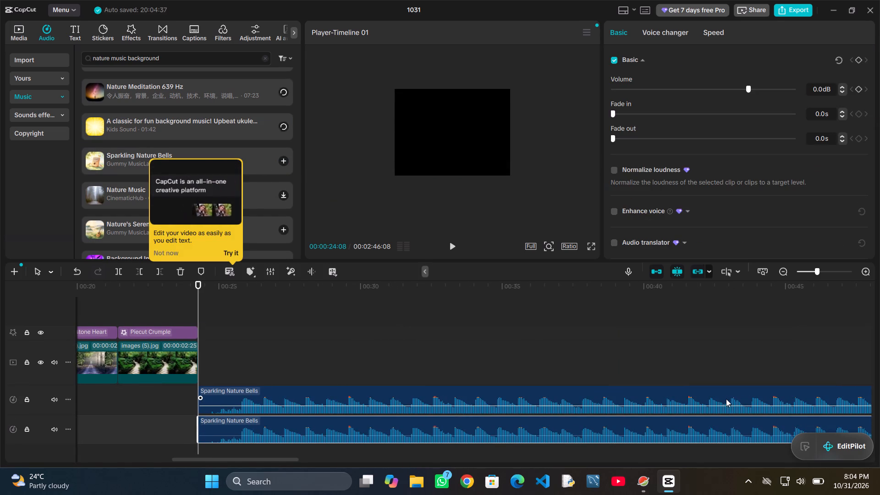
left_click(722, 399)
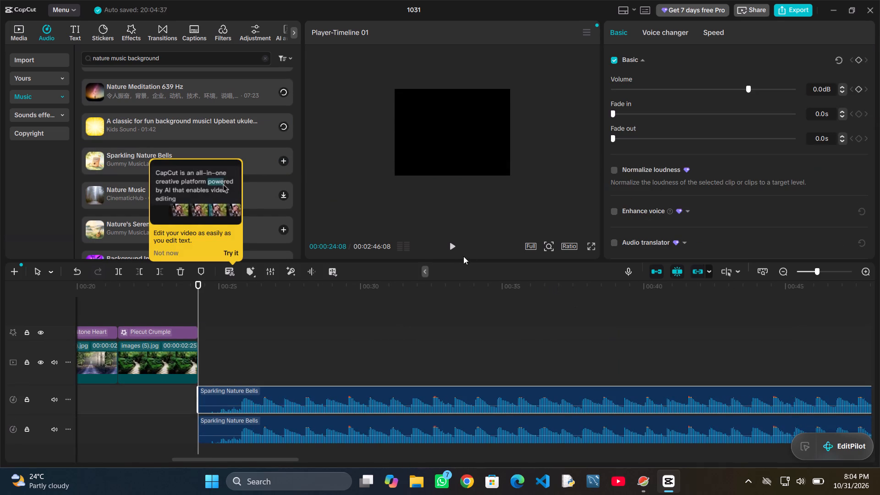
left_click(456, 254)
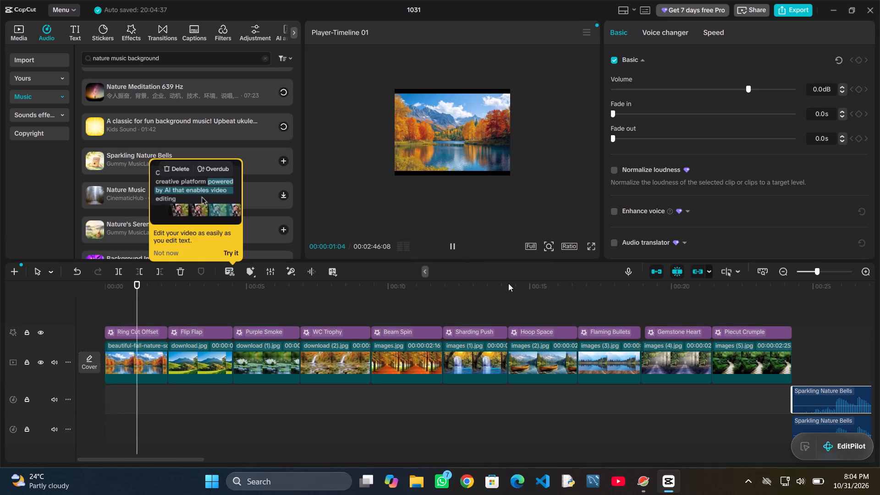
left_click(833, 341)
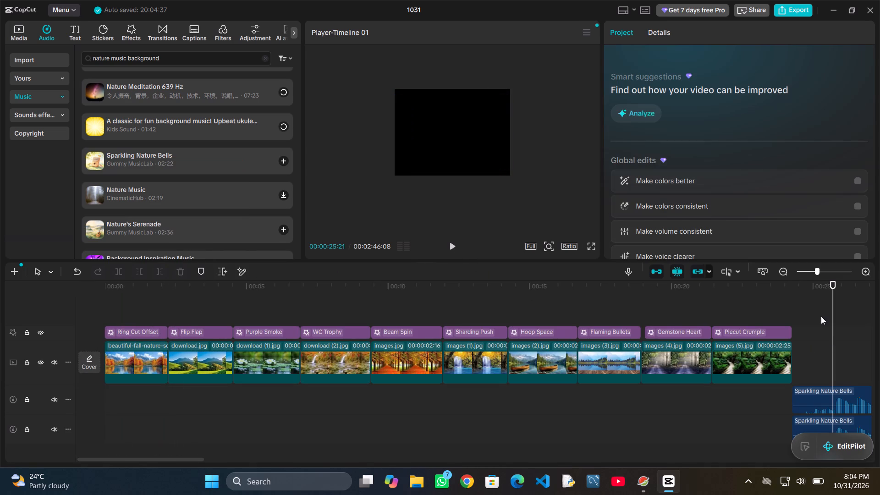
left_click(449, 249)
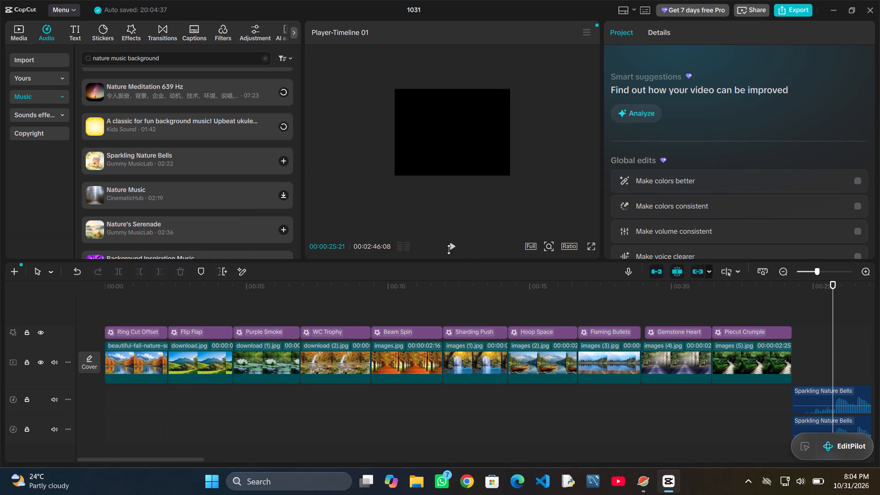
left_click(450, 248)
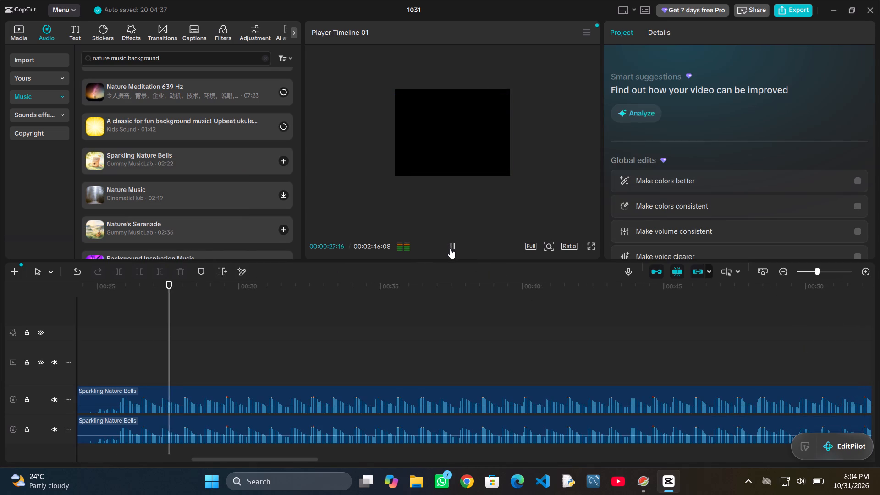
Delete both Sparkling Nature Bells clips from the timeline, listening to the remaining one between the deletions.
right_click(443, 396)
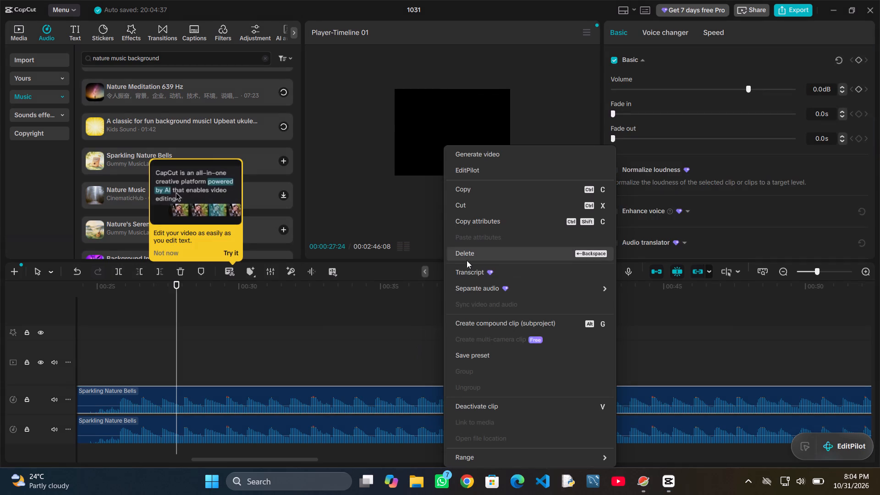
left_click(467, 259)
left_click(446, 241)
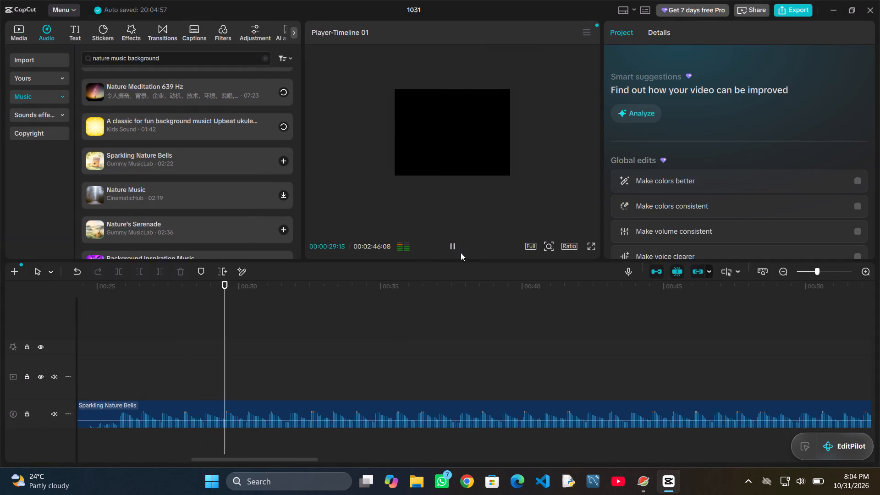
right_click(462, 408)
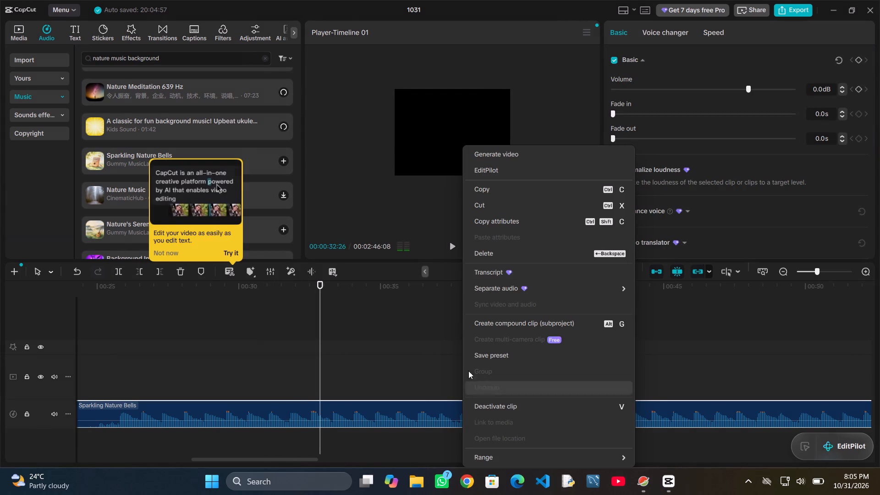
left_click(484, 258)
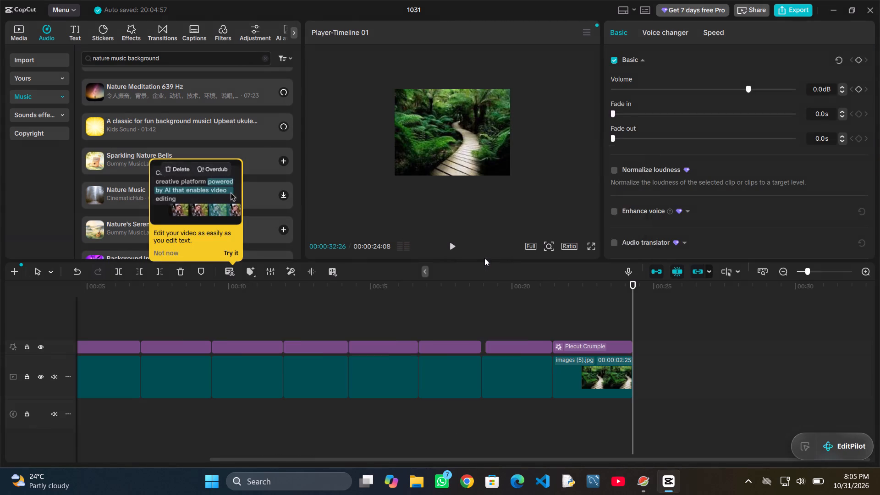
Preview the upbeat ukulele track and Sparkling Nature Bells, and place Sparkling Nature Bells on the audio track at the timeline's start.
scroll(461, 357, "right", 7)
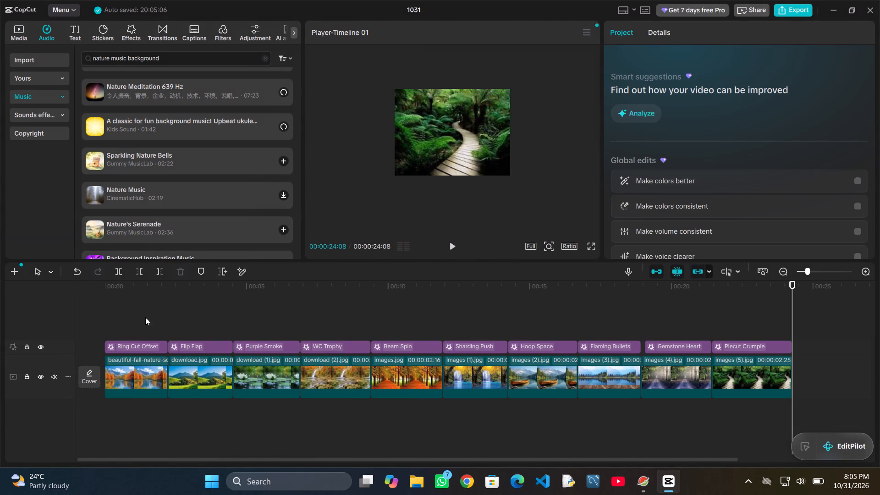
left_click(118, 292)
left_click(148, 123)
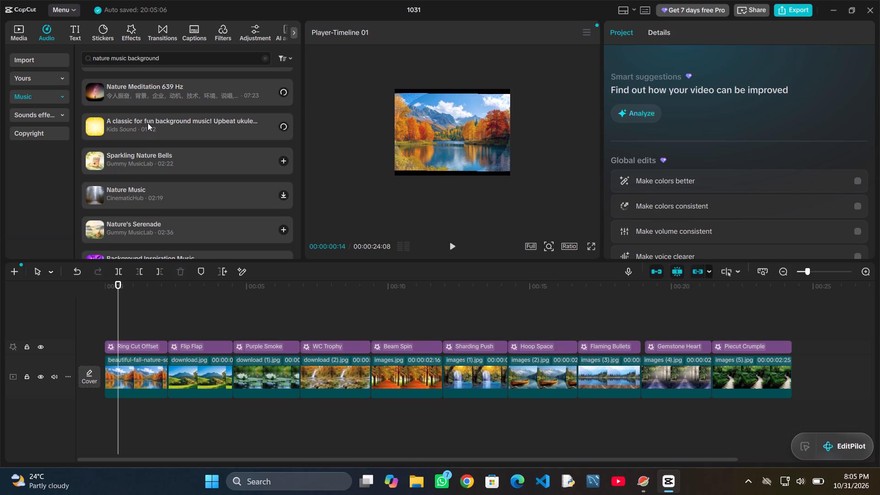
double_click(148, 123)
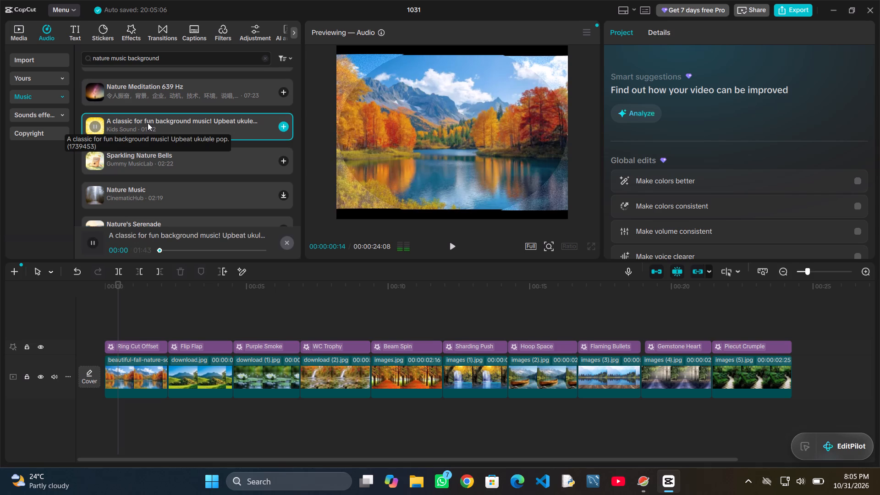
double_click(152, 153)
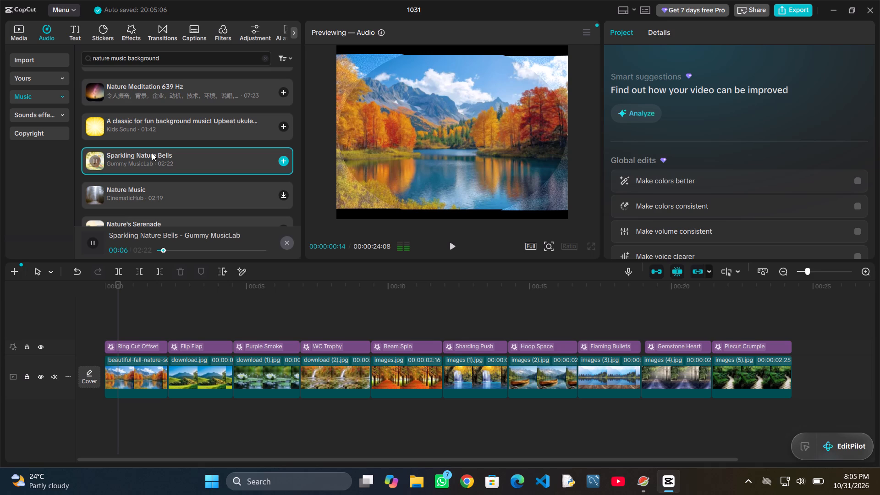
left_click(152, 155)
left_click_drag(181, 157, 107, 414)
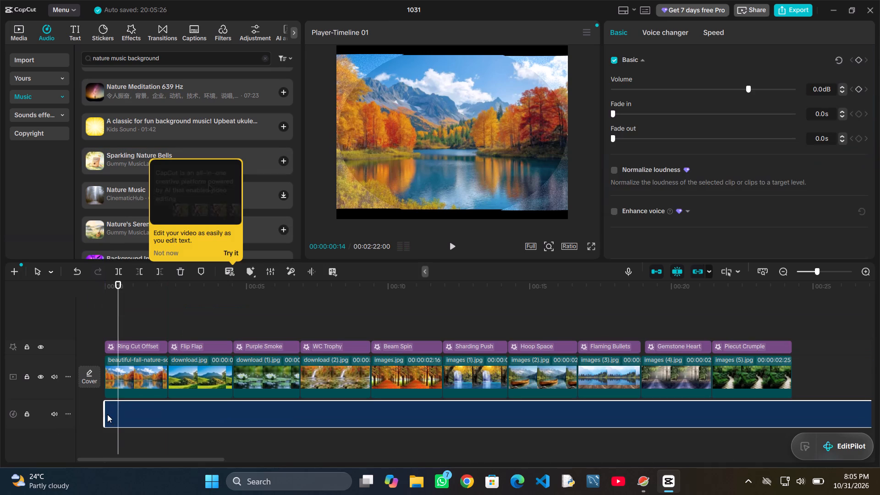
Try to trim the Sparkling Nature Bells audio at 00:00:24:08, where the last photo clip ends.
scroll(432, 411, "left", 2)
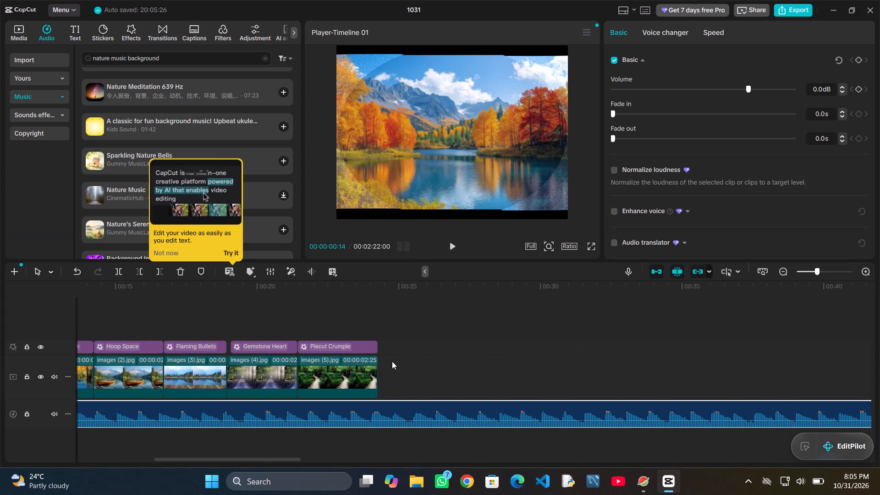
left_click(390, 356)
left_click_drag(390, 328, 387, 329)
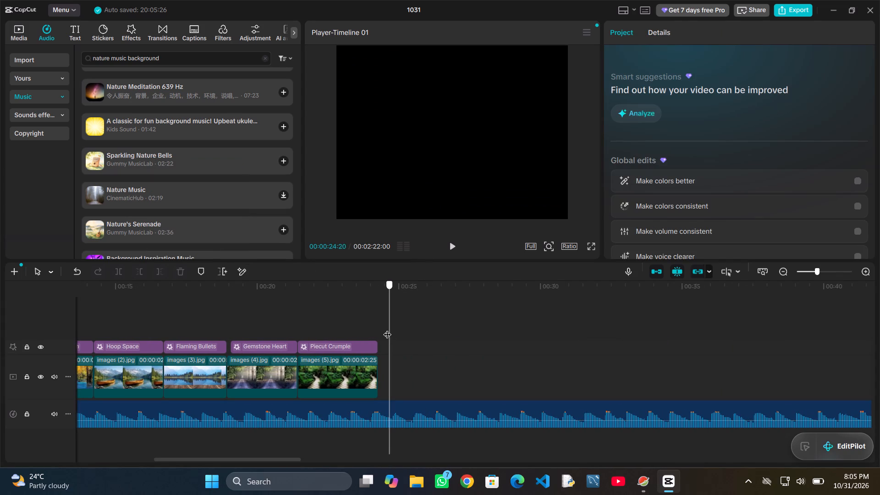
left_click_drag(387, 329, 381, 330)
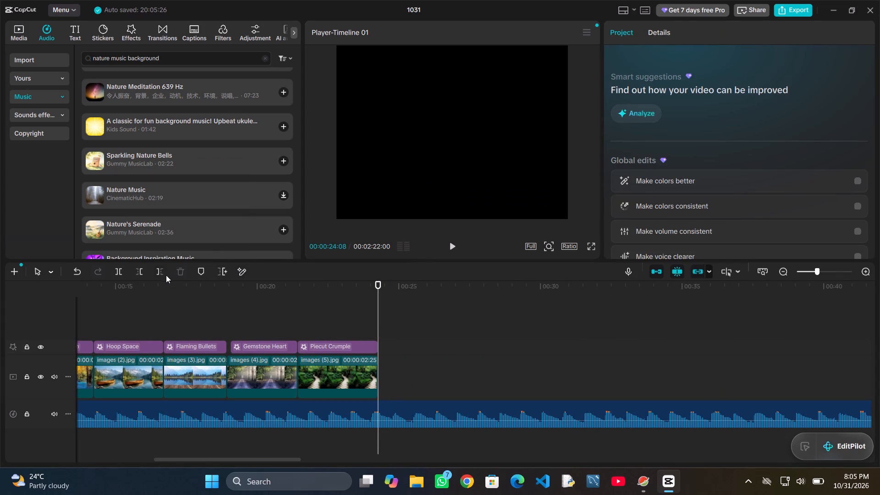
left_click(165, 275)
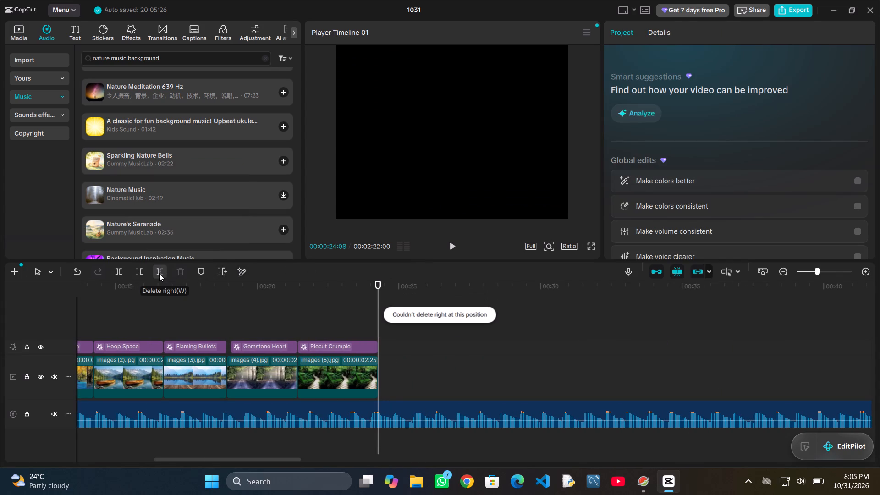
left_click(160, 276)
left_click(134, 275)
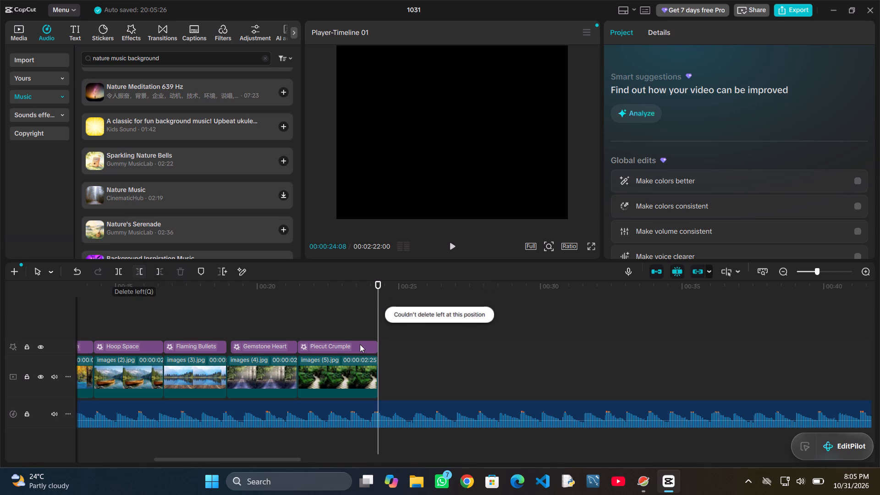
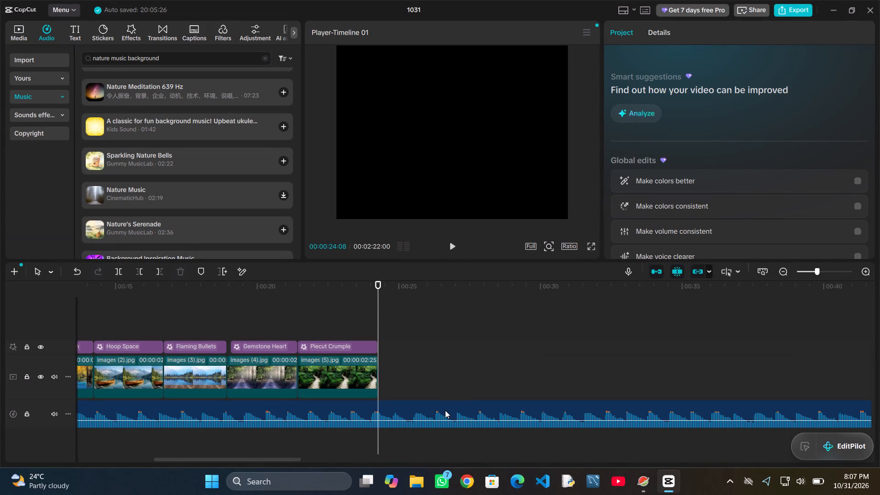
Cut off the part of the Sparkling Nature Bells audio that runs past 00:00:24:08, where the last photo ends.
left_click_drag(168, 274, 160, 272)
left_click(160, 272)
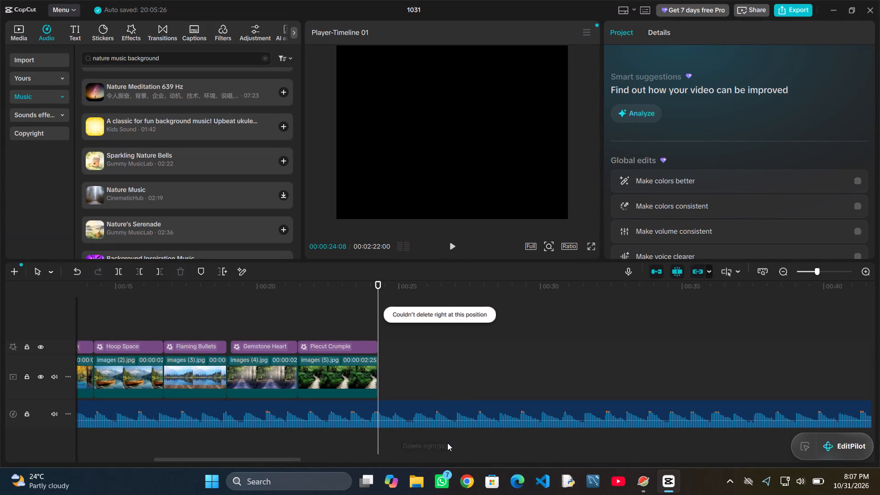
right_click(437, 410)
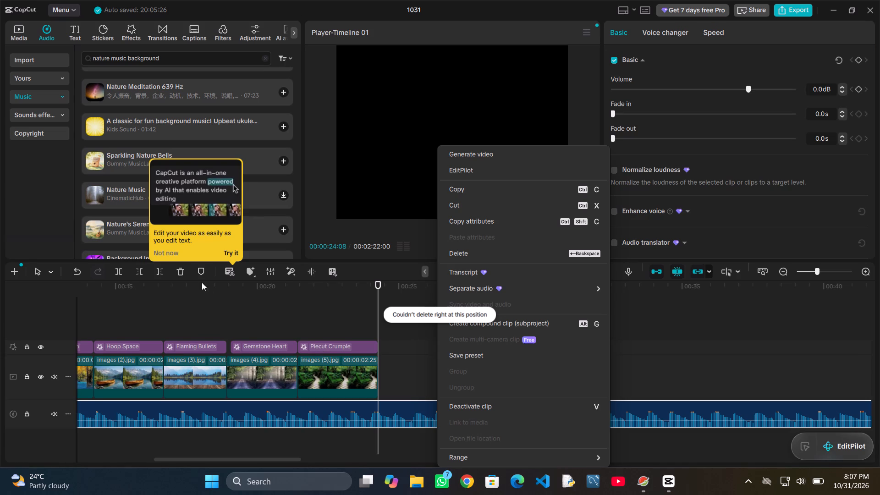
left_click(161, 271)
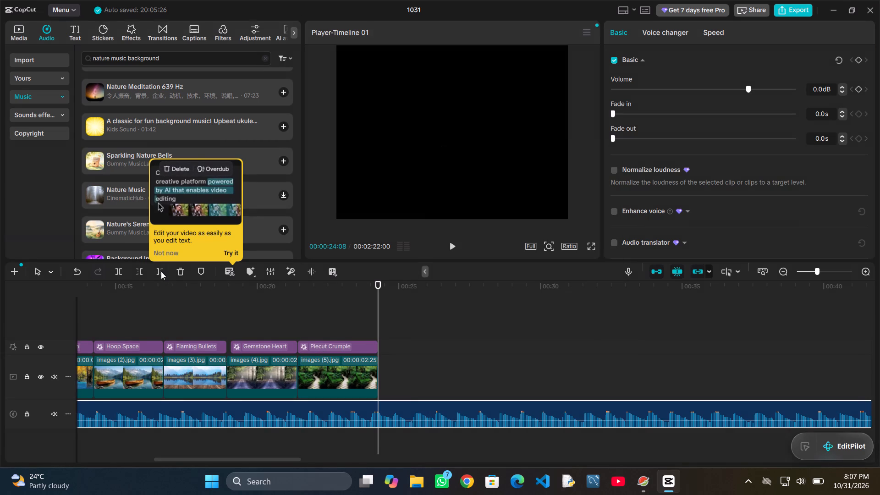
left_click(231, 256)
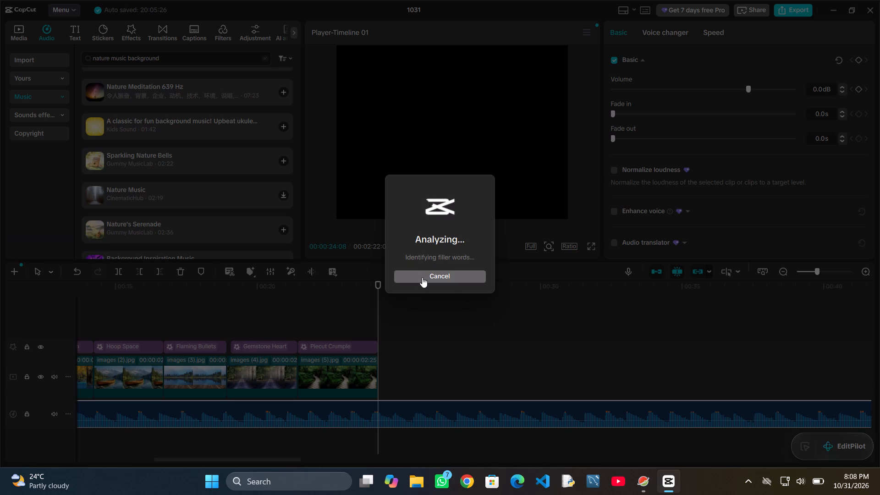
left_click(422, 277)
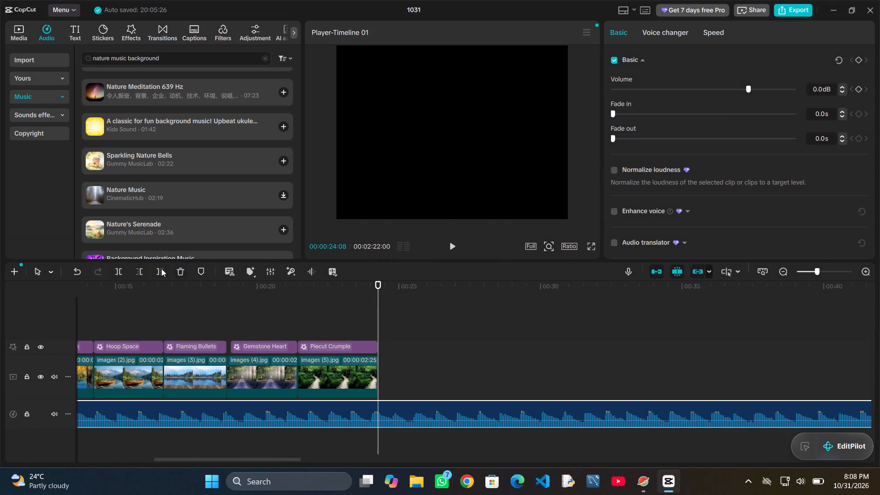
left_click(156, 269)
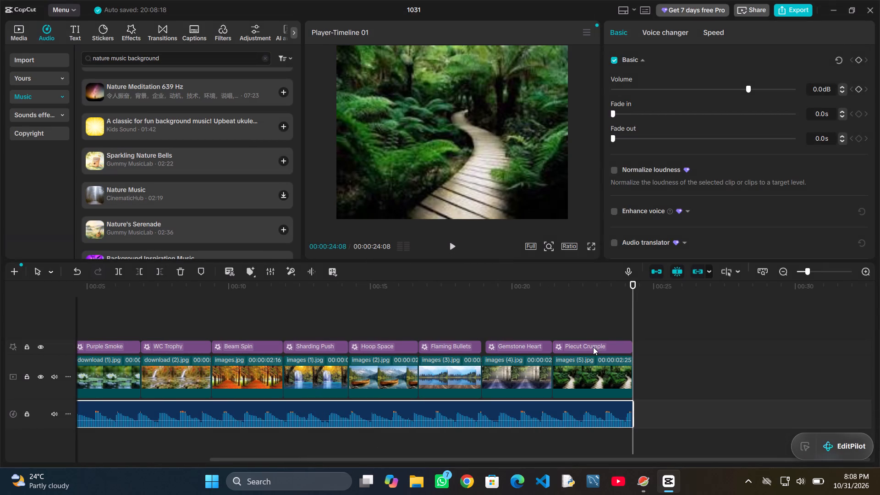
Return the playhead to 00:00:00:00 and extend the Gemstone Heart effect's start back to the beginning of the images (4).jpg clip.
left_click_drag(632, 301, 105, 446)
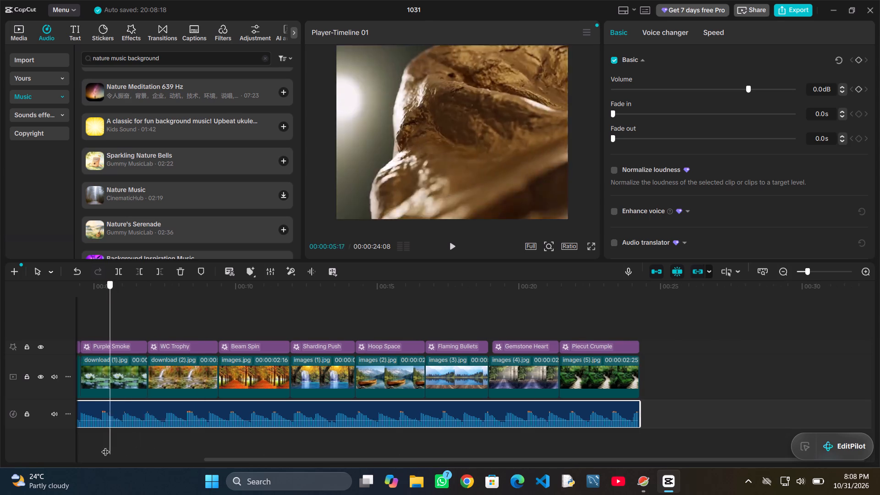
left_click_drag(105, 446, 90, 448)
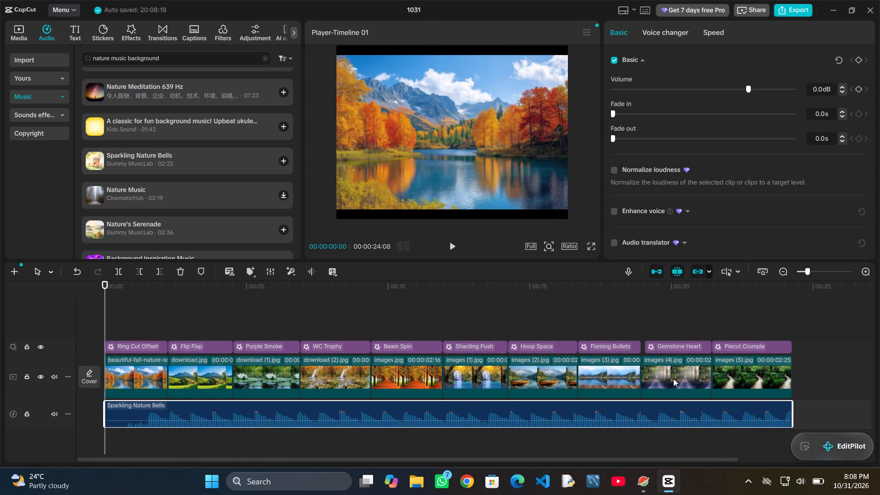
left_click(657, 342)
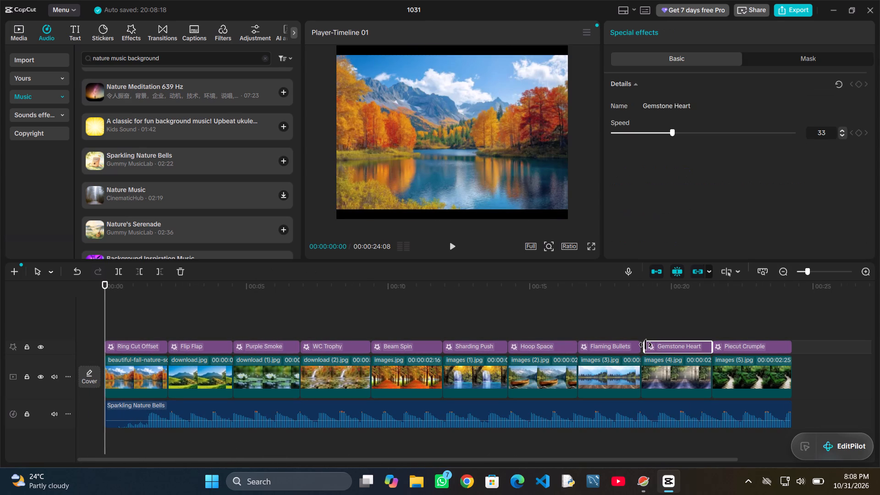
left_click_drag(645, 346, 640, 346)
Play the timeline from the start, go back to 00:00:06:27 and delete the WC Trophy effect over the download (2).jpg clip.
left_click(448, 243)
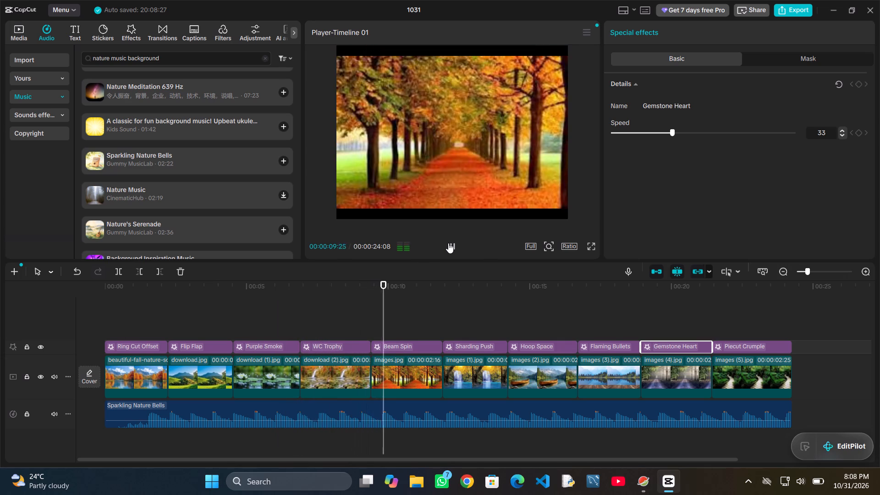
left_click_drag(427, 299, 425, 299)
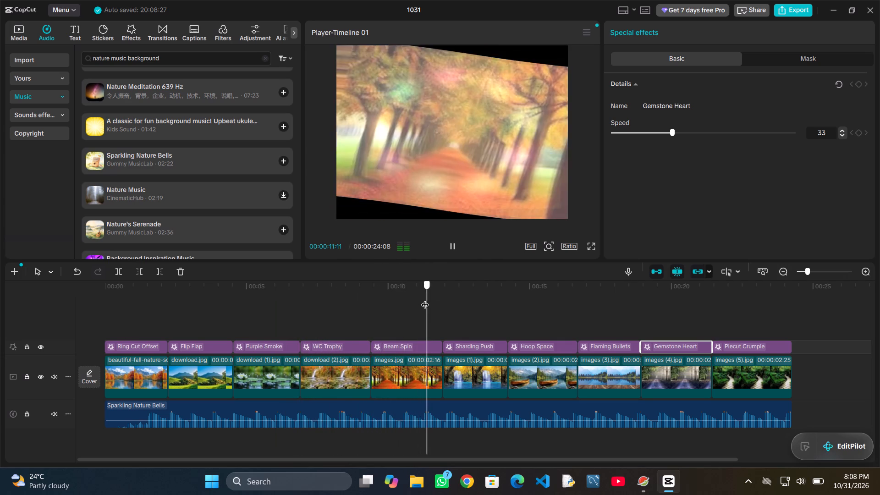
left_click_drag(425, 299, 305, 323)
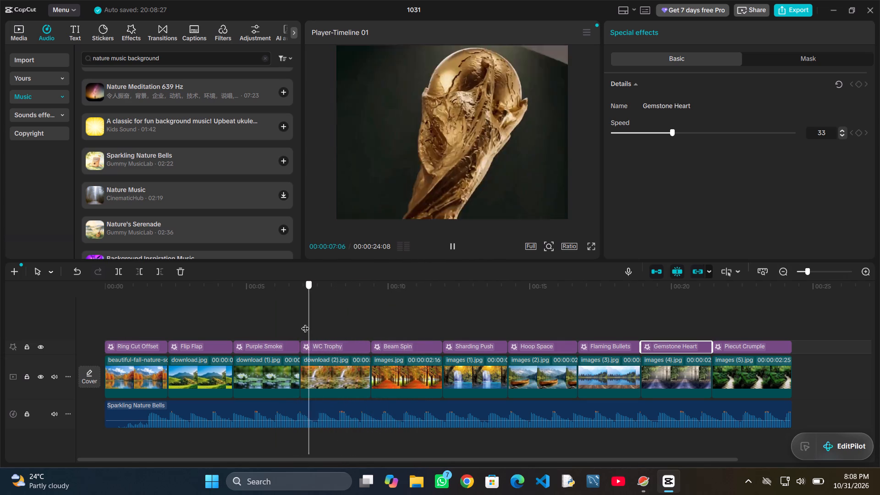
left_click_drag(305, 323, 302, 324)
right_click(330, 346)
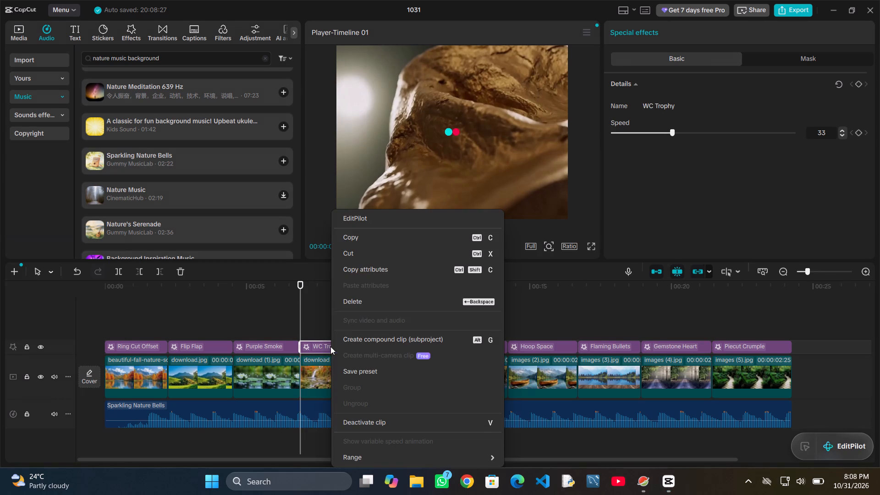
left_click(374, 300)
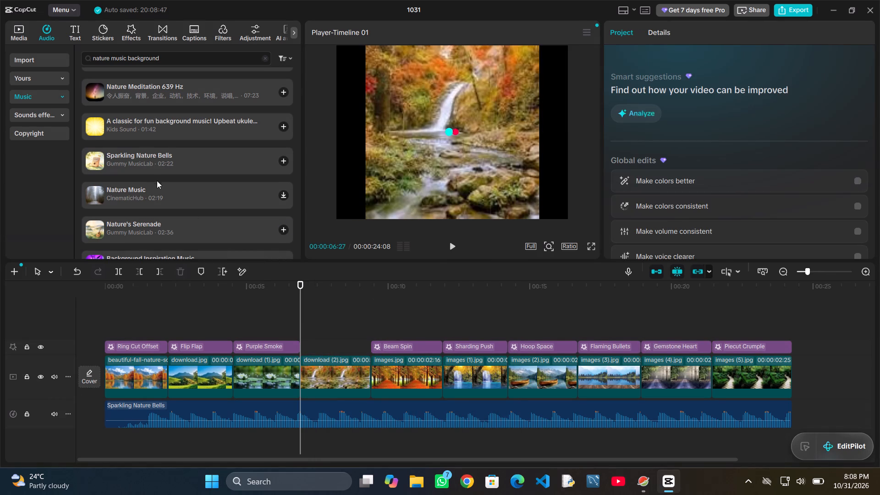
Add the trending video effect Floating Frames above the download (2).jpg clip, starting at 00:00:06:27.
left_click(125, 33)
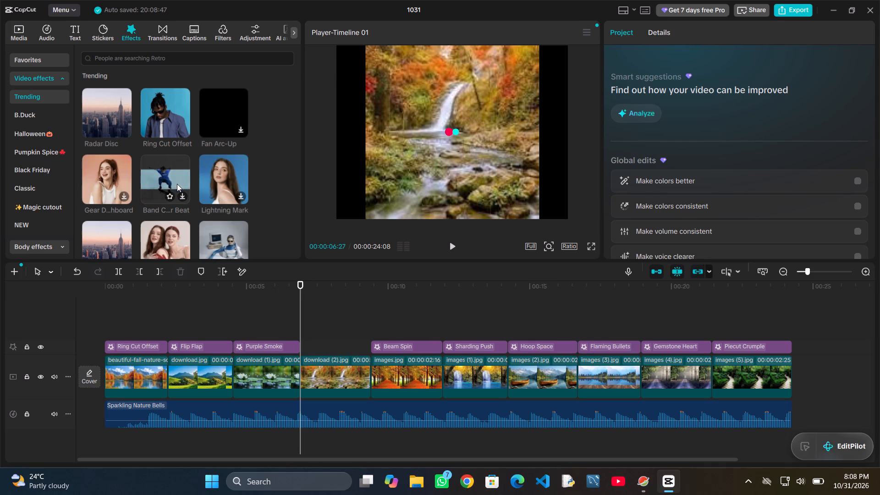
scroll(220, 184, "down", 1)
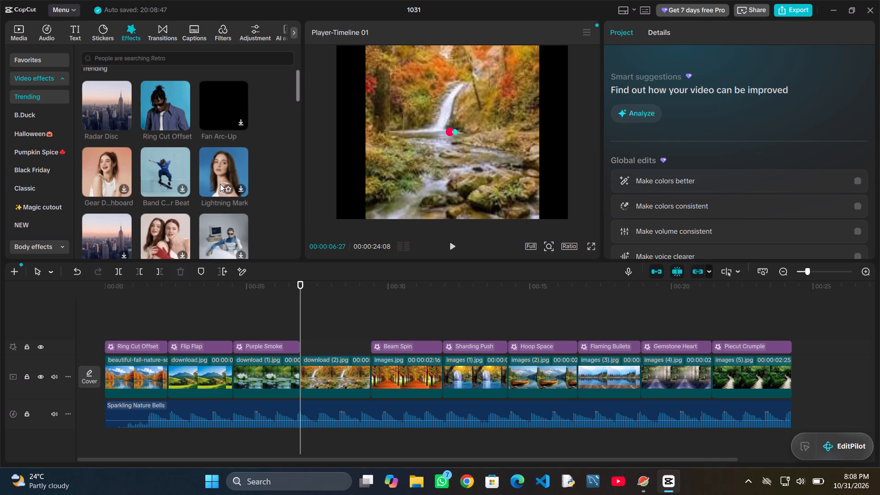
scroll(220, 184, "down", 1)
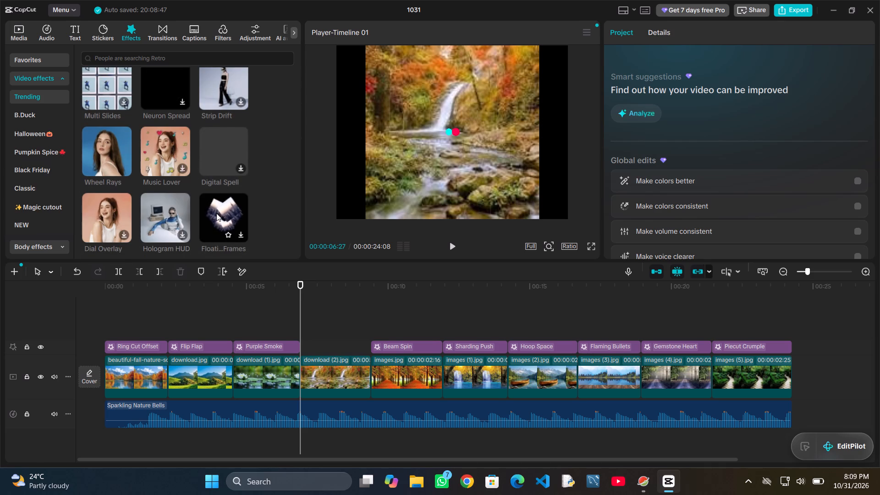
double_click(238, 231)
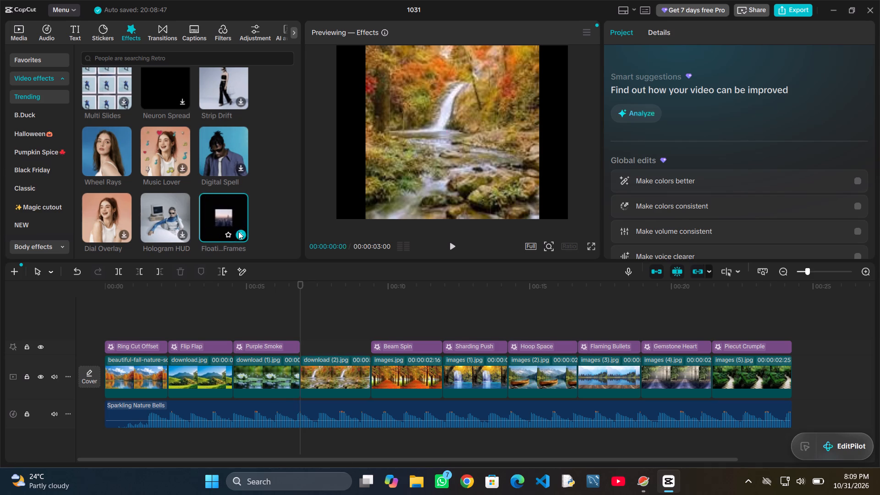
left_click_drag(220, 210, 305, 332)
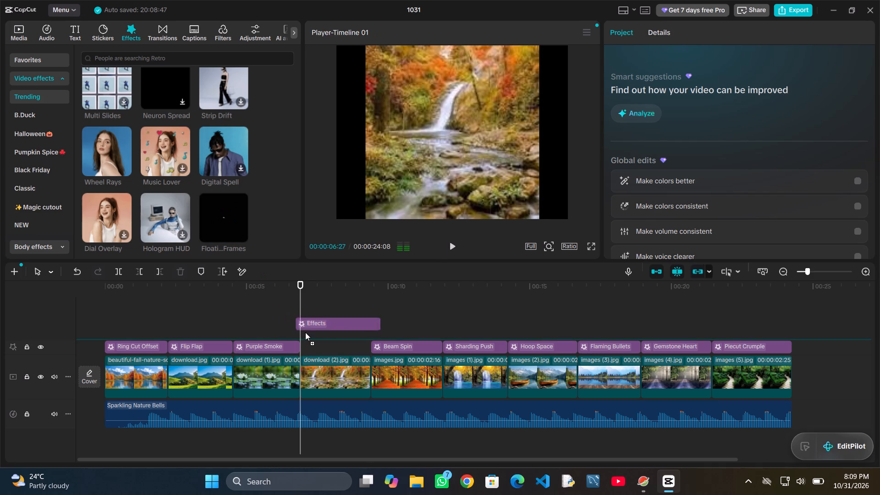
left_click_drag(305, 332, 300, 345)
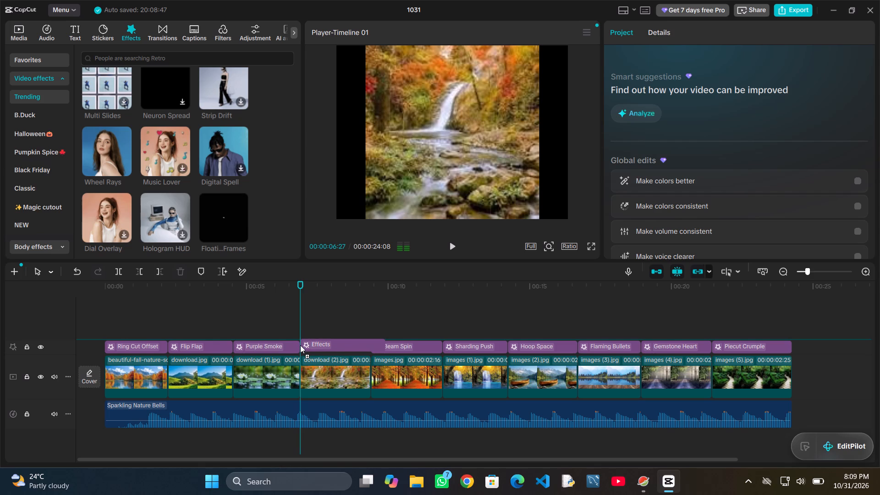
left_click_drag(300, 345, 300, 346)
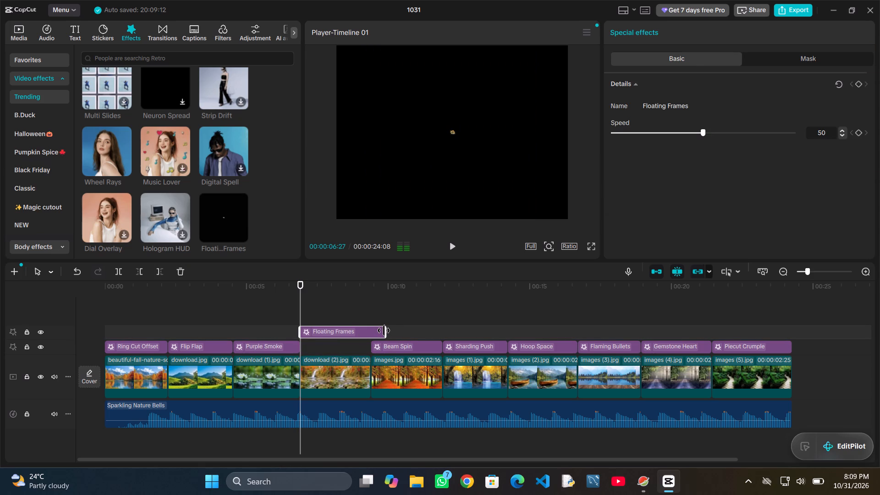
Trim the Floating Frames effect to end with the download (2).jpg clip and move it into the gap before Beam Spin.
left_click_drag(386, 330, 371, 334)
left_click_drag(350, 334, 352, 350)
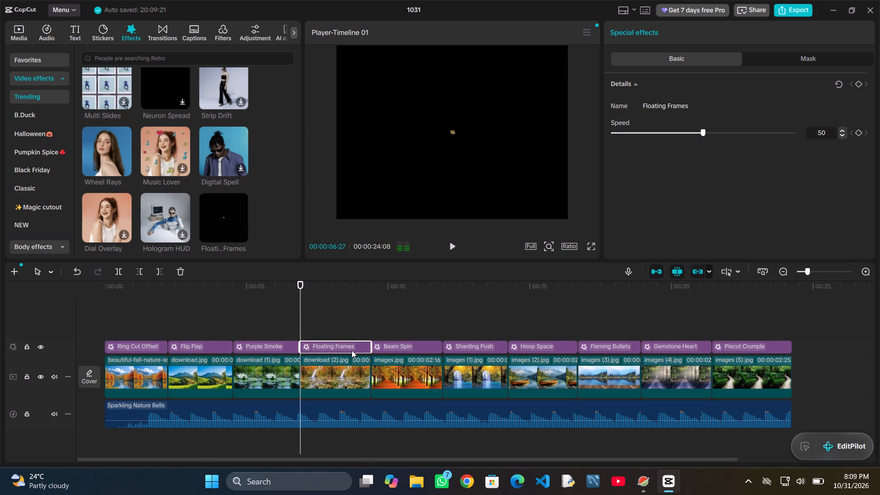
Play the timeline from 00:00:06:27 to review Floating Frames and the effects that follow it.
left_click(452, 251)
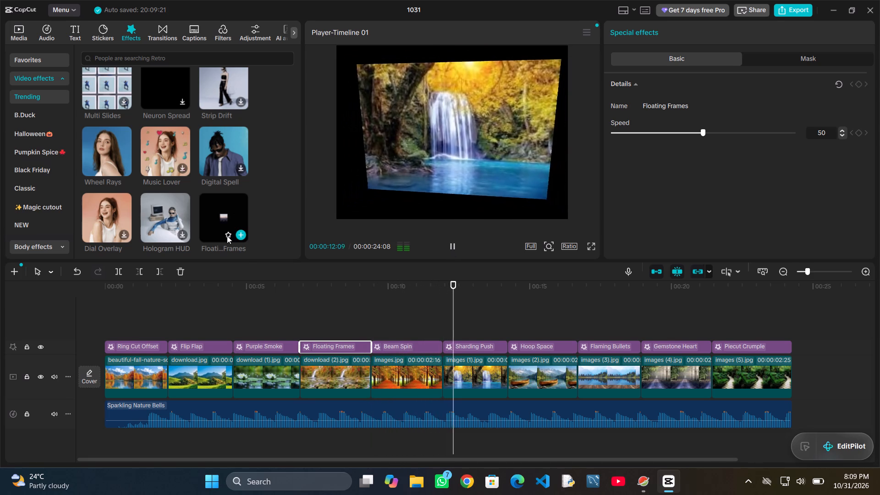
Browse further through the trending video effects and start downloading Rolling Cloud and Electric Flow.
scroll(209, 217, "down", 1)
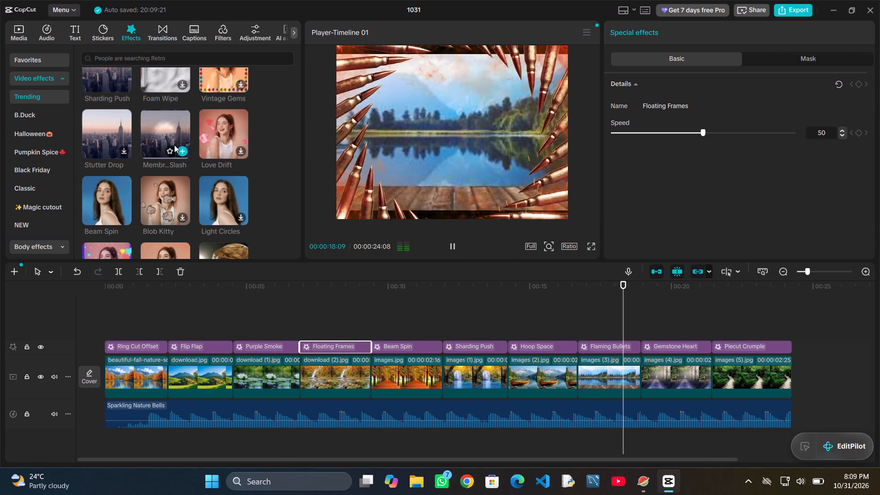
scroll(198, 206, "down", 1)
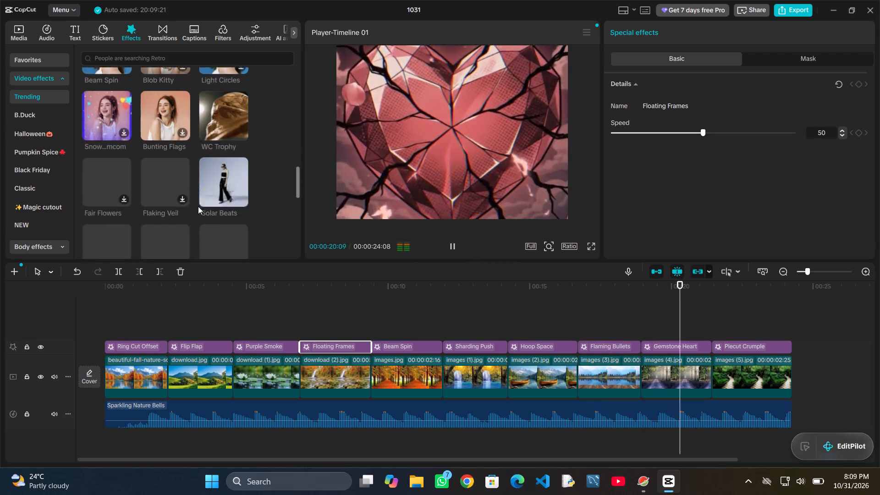
scroll(198, 206, "down", 1)
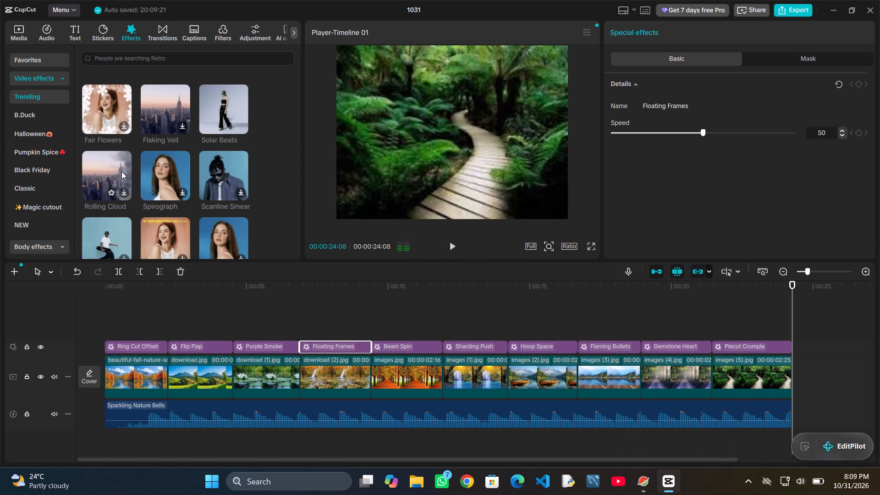
left_click(126, 189)
left_click(126, 191)
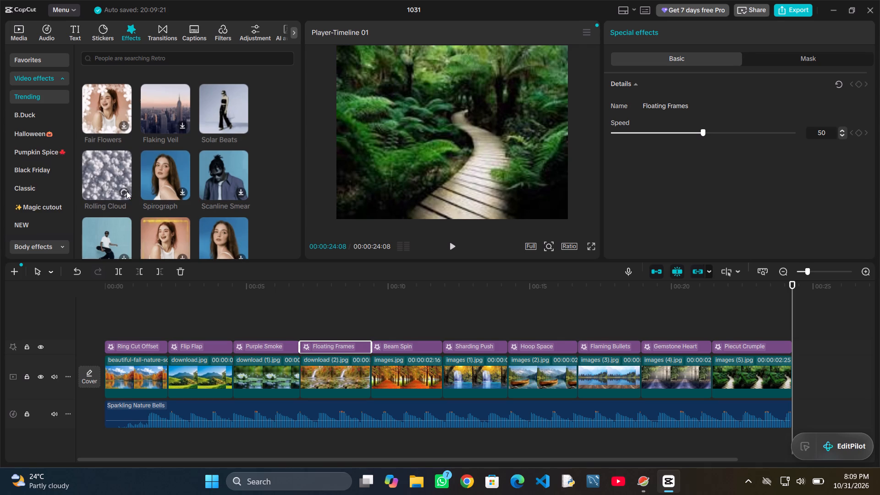
scroll(141, 196, "down", 1)
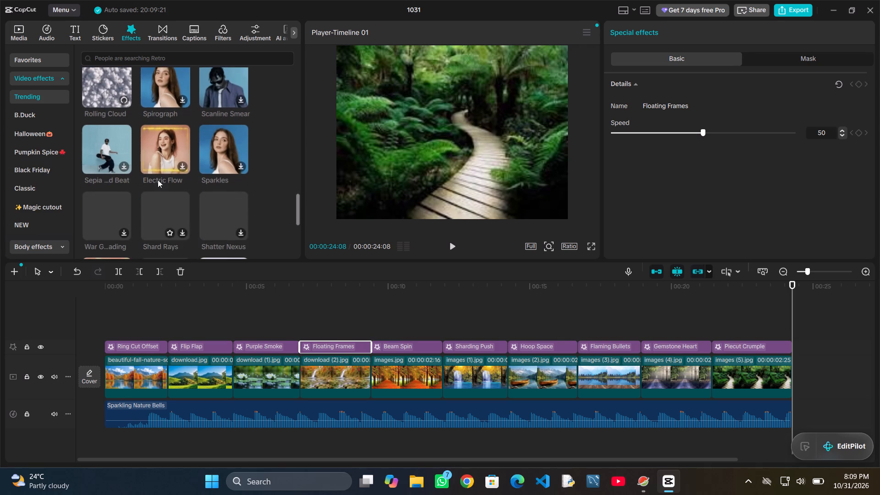
left_click(181, 160)
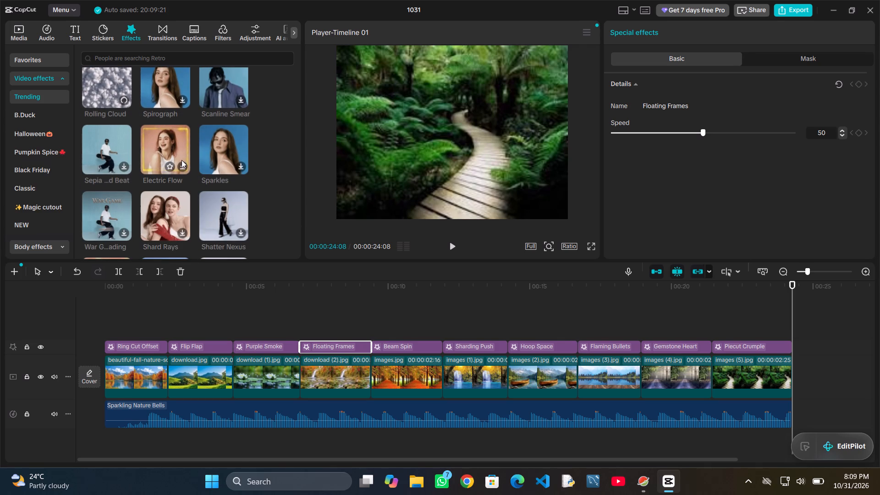
Find Panel Move among the trending video effects and add it on a new track above Beam Spin and Sharding Push.
scroll(174, 221, "down", 1)
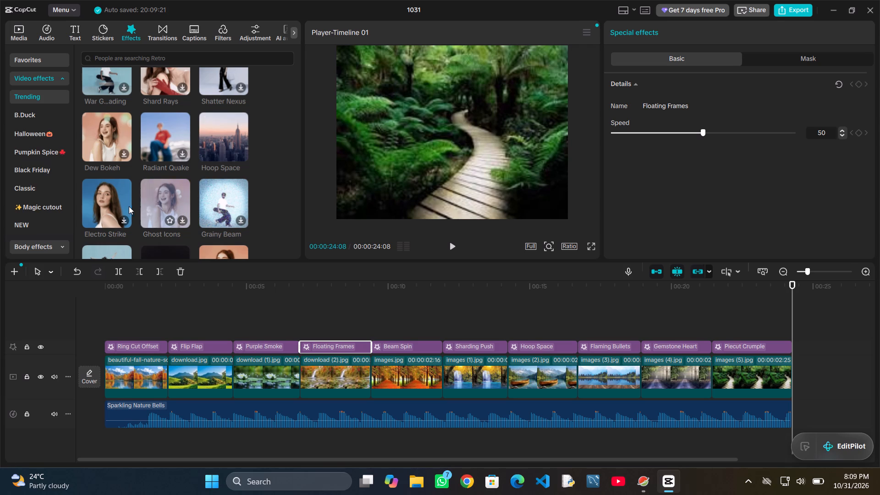
scroll(124, 206, "down", 2)
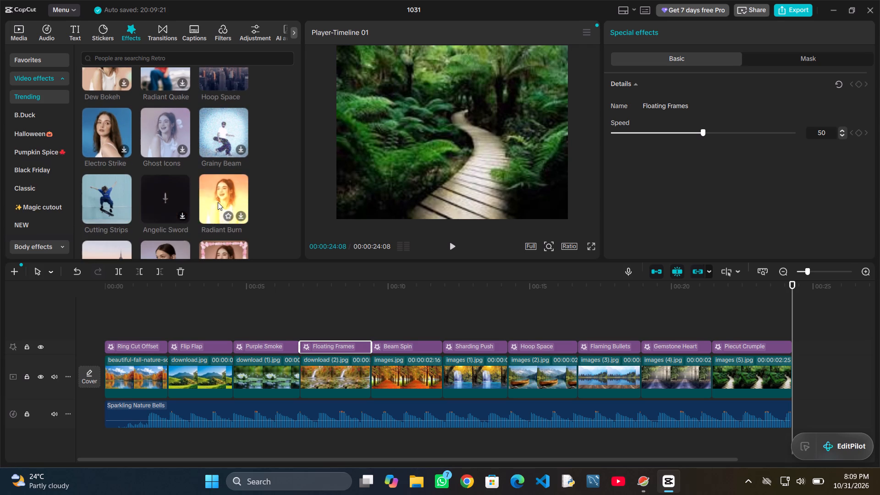
scroll(218, 202, "down", 1)
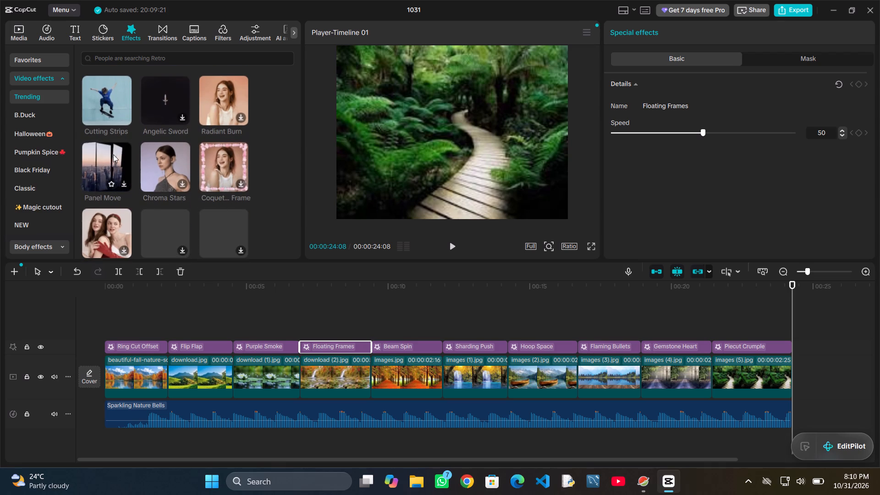
double_click(128, 184)
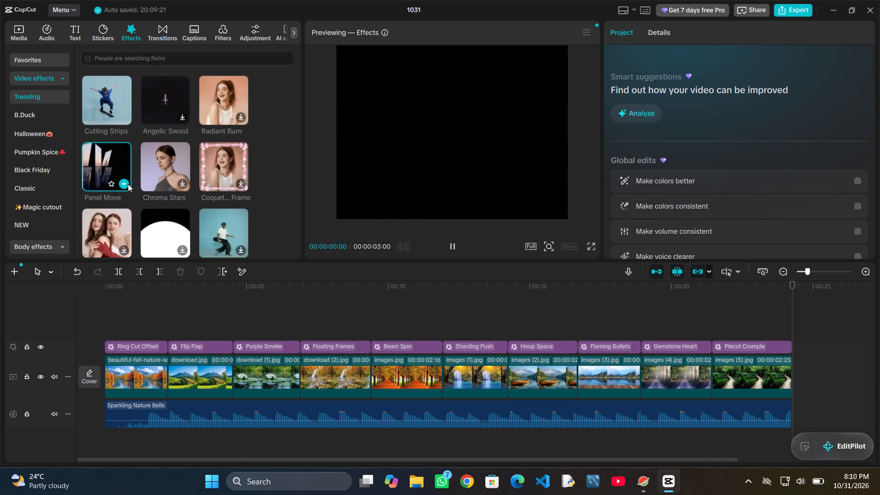
left_click_drag(109, 166, 427, 306)
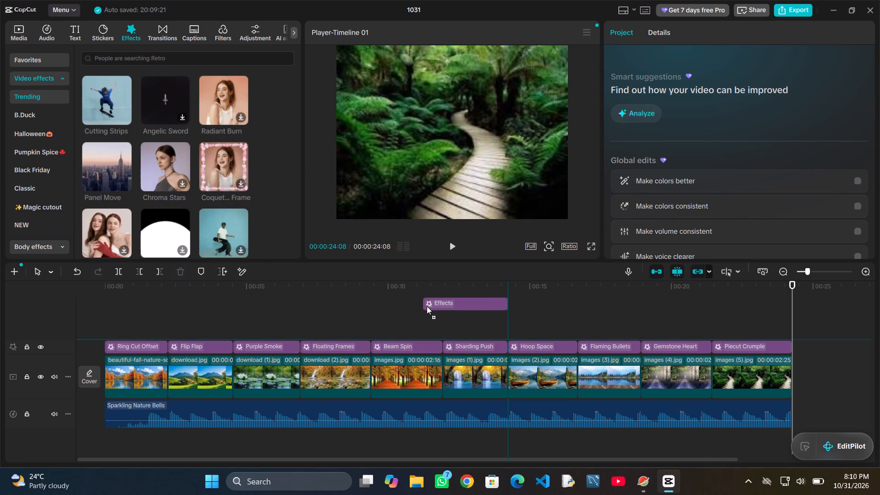
left_click_drag(427, 306, 418, 314)
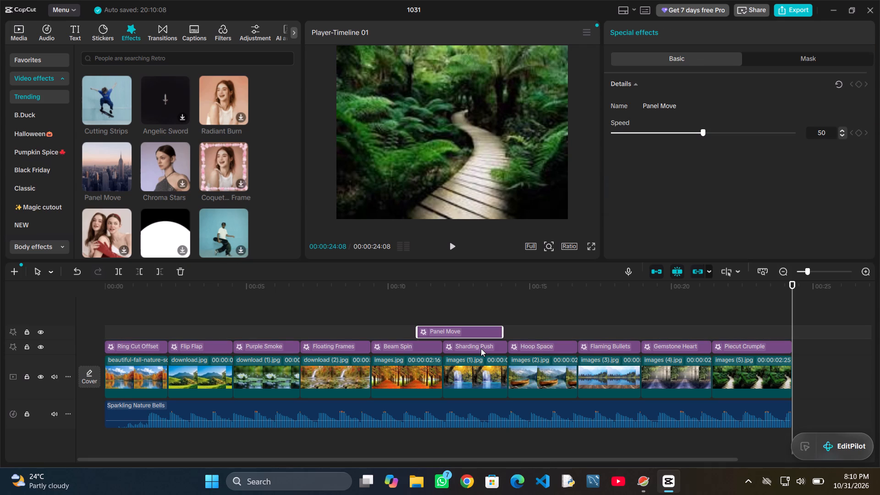
Play the timeline from the images (1).jpg clip to review Sharding Push and the following effects, moving Panel Move earlier out of the way.
left_click(481, 348)
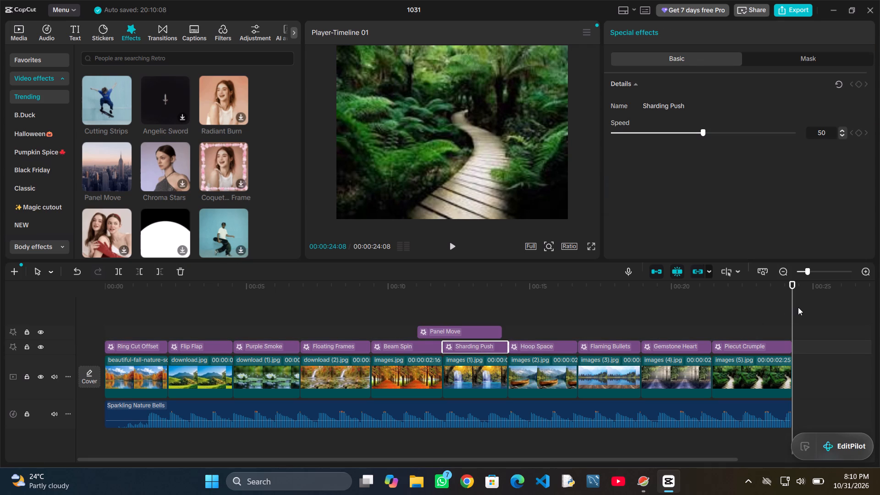
left_click_drag(791, 308, 447, 352)
left_click(456, 252)
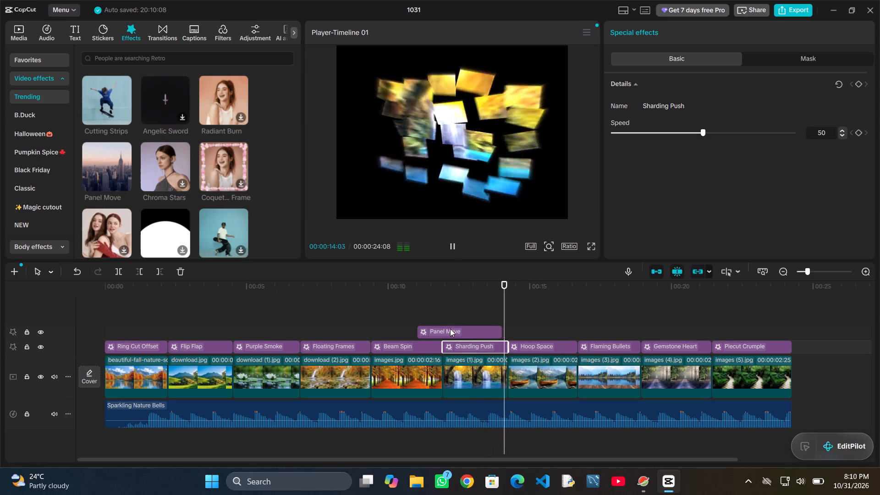
left_click_drag(450, 329, 420, 329)
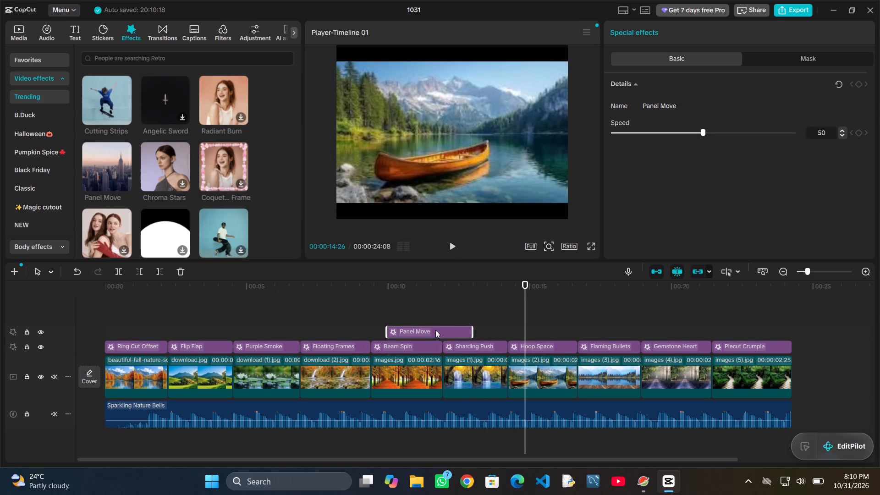
left_click_drag(435, 330, 402, 334)
left_click_drag(522, 306, 444, 319)
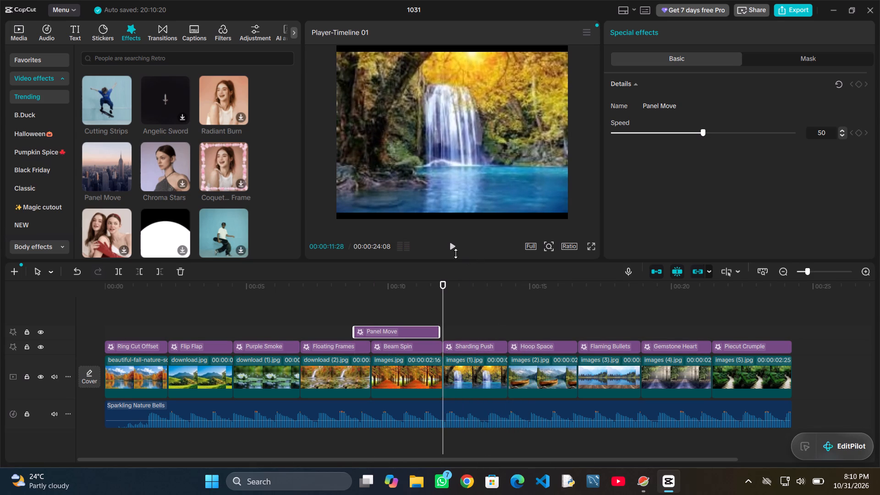
left_click(450, 248)
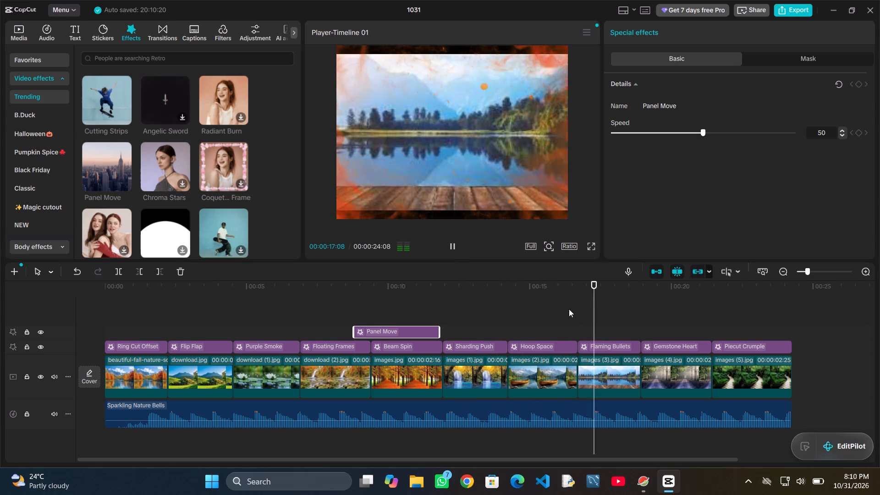
Delete the Hoop Space effect above the images (2).jpg clip.
right_click(550, 342)
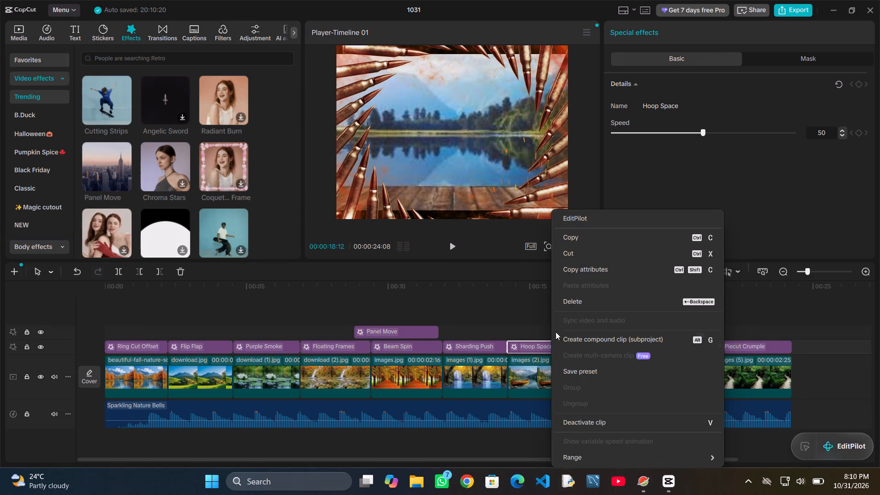
left_click(580, 294)
Trim the Panel Move effect to the length of the images (2).jpg clip and place it in the gap between Sharding Push and Flaming Bullets.
left_click_drag(399, 330, 547, 333)
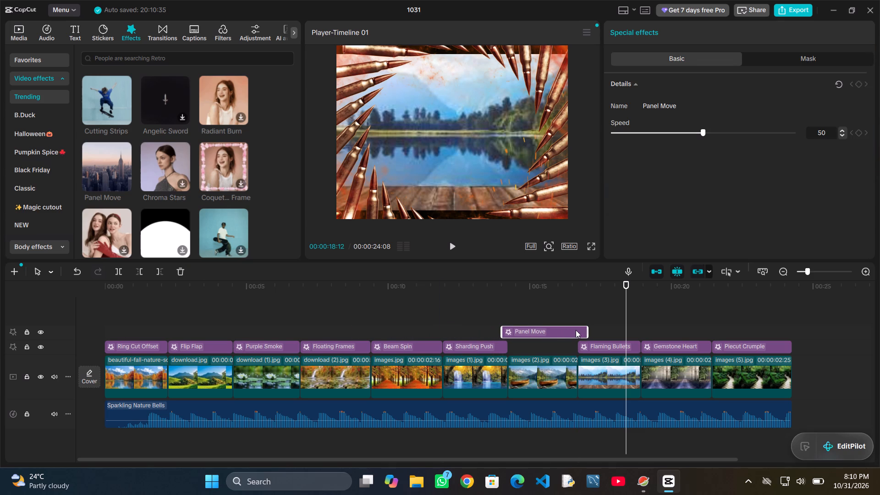
left_click_drag(588, 329, 582, 333)
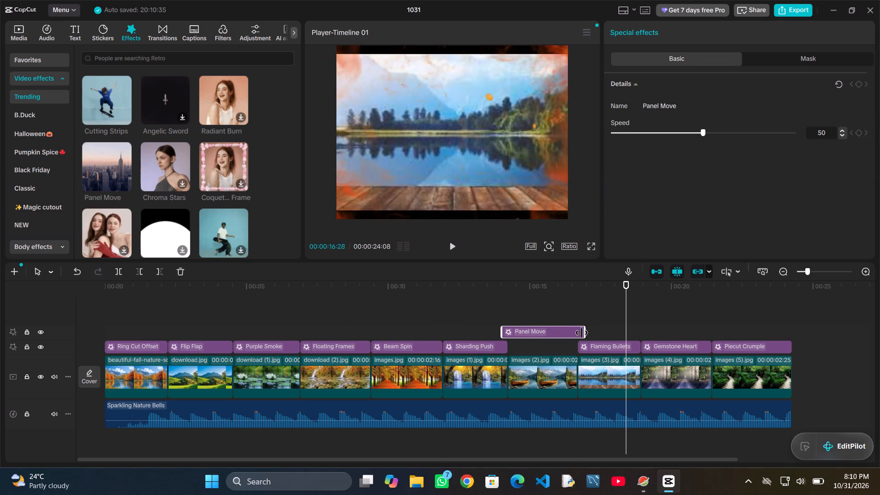
left_click_drag(582, 333, 574, 336)
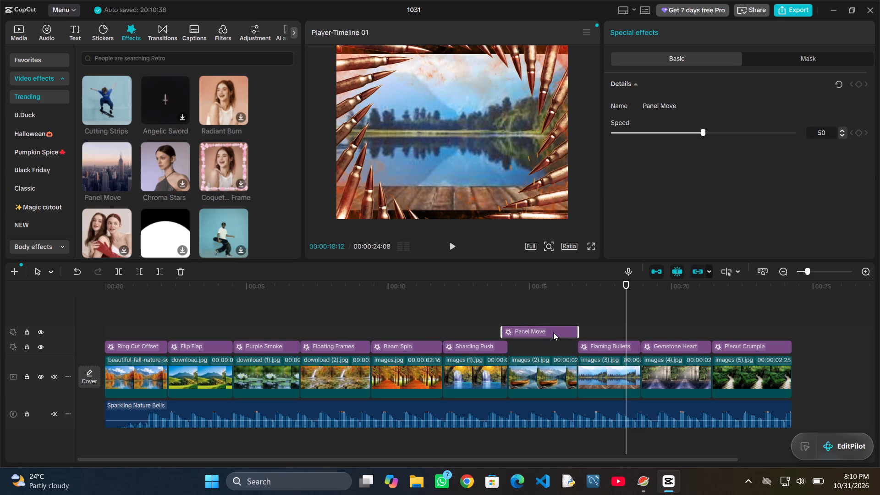
left_click(552, 330)
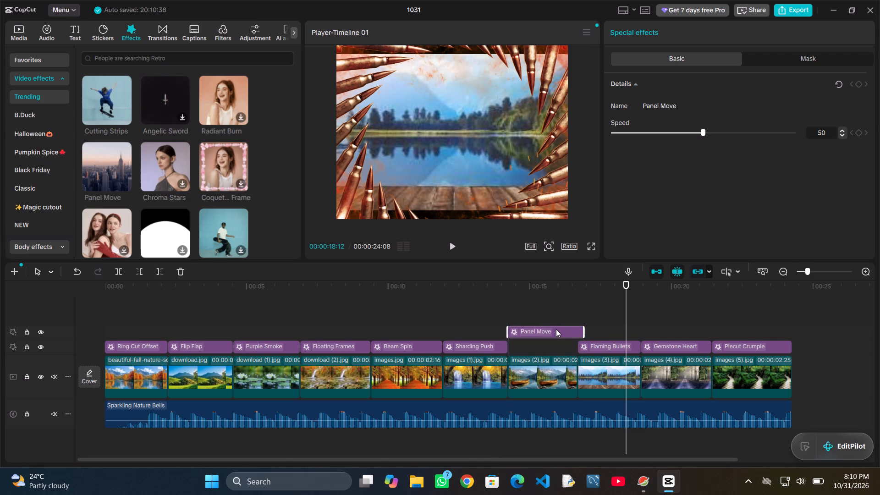
left_click_drag(586, 330, 577, 331)
left_click_drag(557, 330, 557, 338)
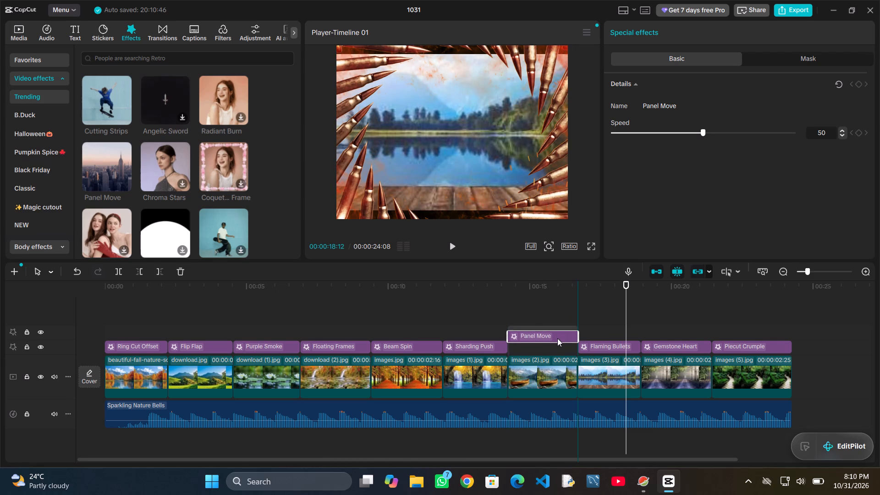
left_click_drag(557, 338, 560, 347)
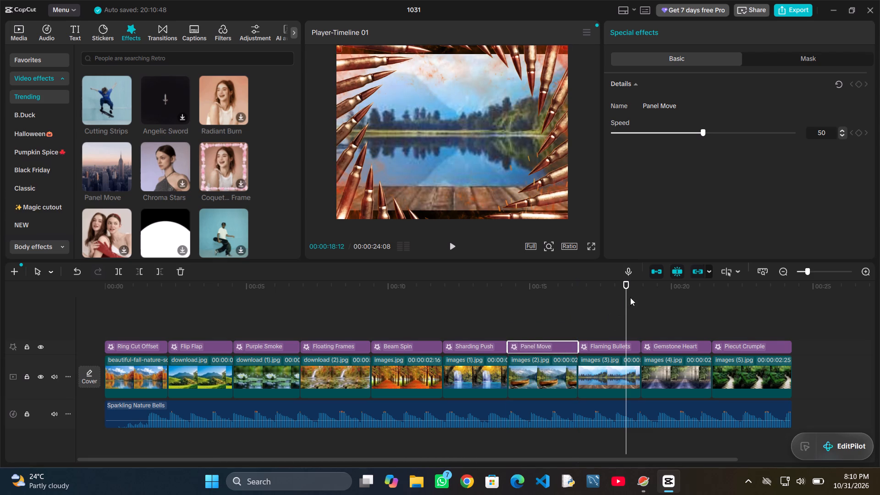
Play the timeline from 00:00:00:00 to review the whole sequence of effects.
left_click_drag(626, 297, 123, 339)
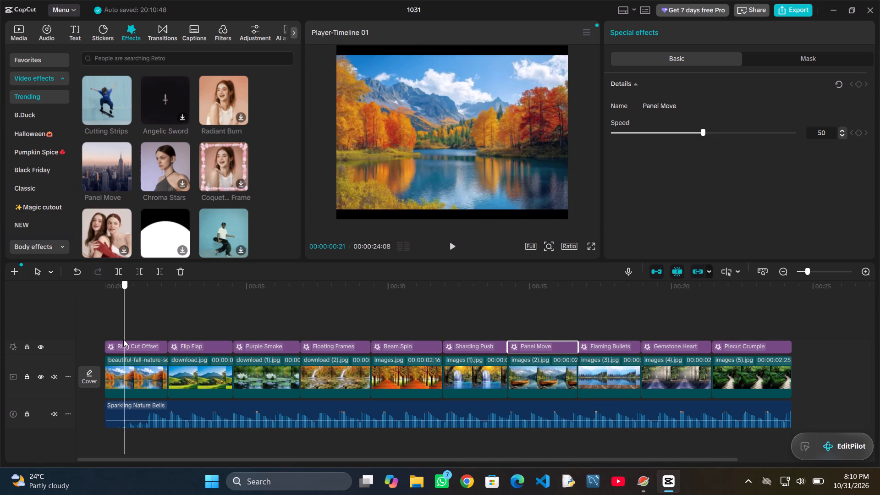
left_click_drag(123, 339, 105, 355)
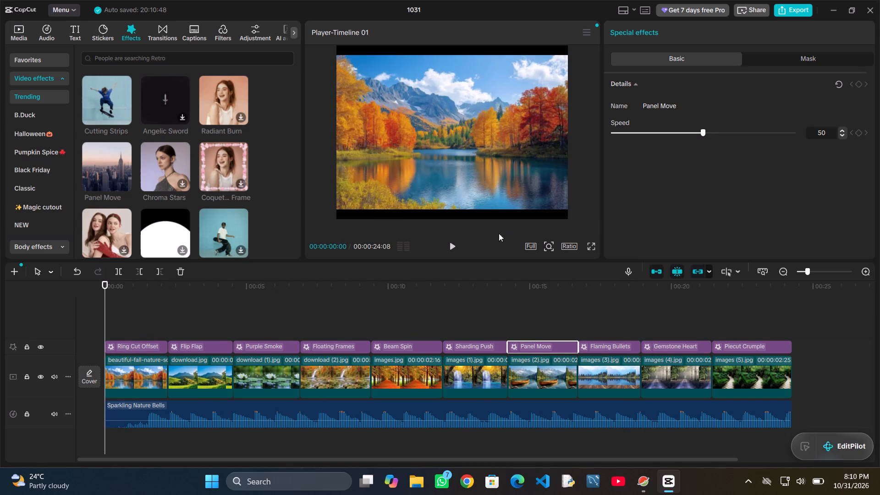
left_click(445, 245)
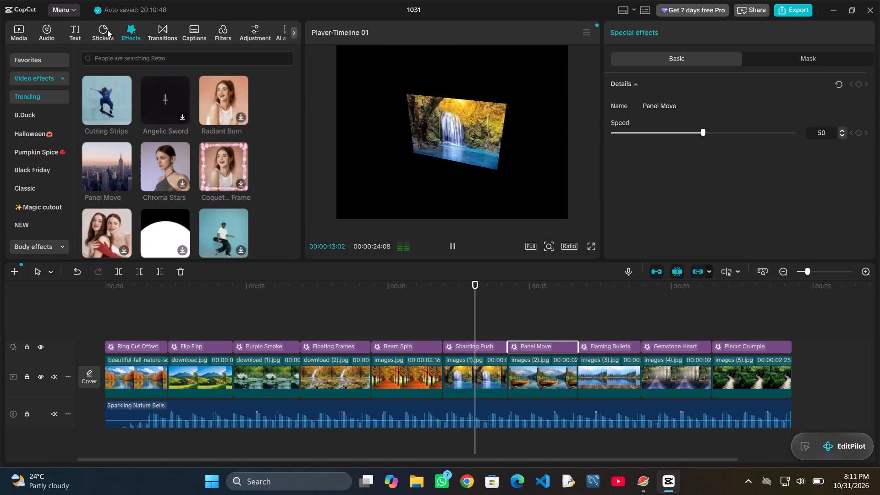
Preview the music tracks Nature Meditation 639 Hz and A classic for fun background music! Upbeat ukulele pop.
left_click(47, 34)
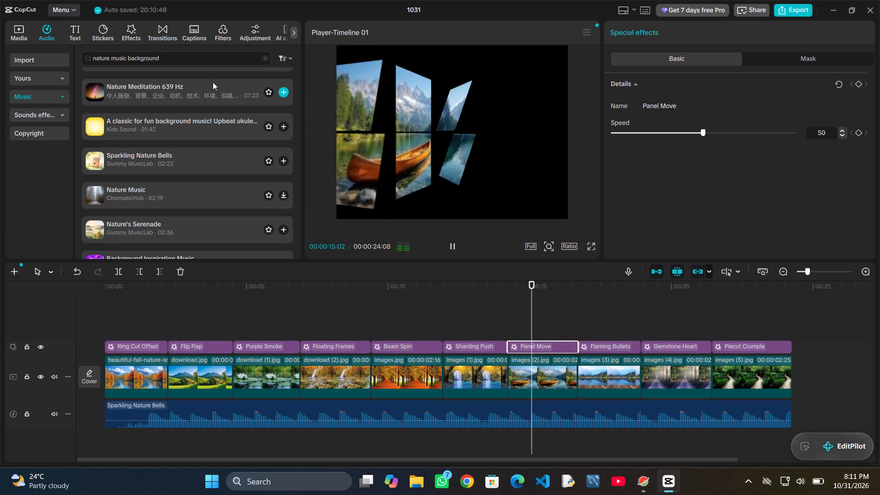
double_click(174, 89)
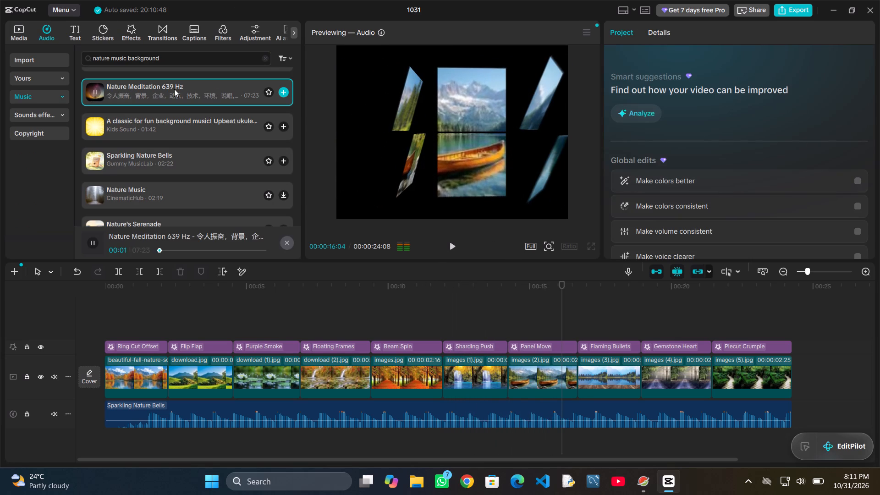
double_click(191, 121)
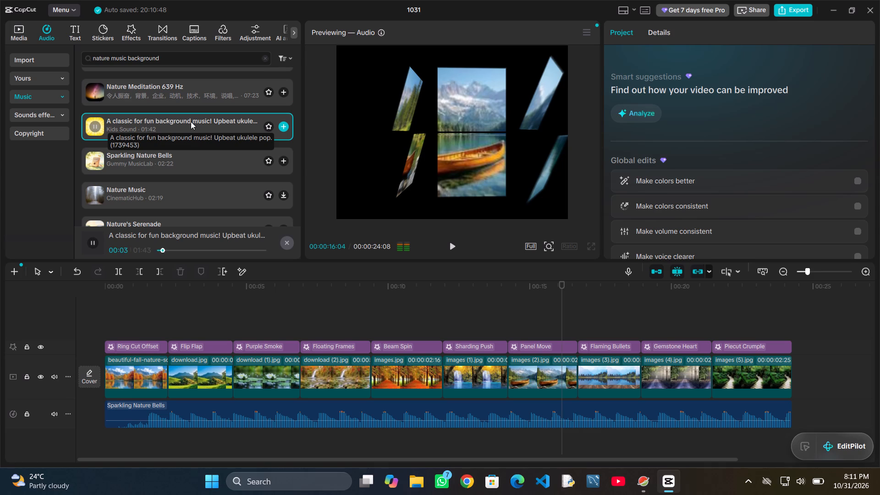
Add the upbeat ukulele pop music on a new audio track below Sparkling Nature Bells, starting near the beginning of the timeline.
left_click_drag(191, 121, 207, 359)
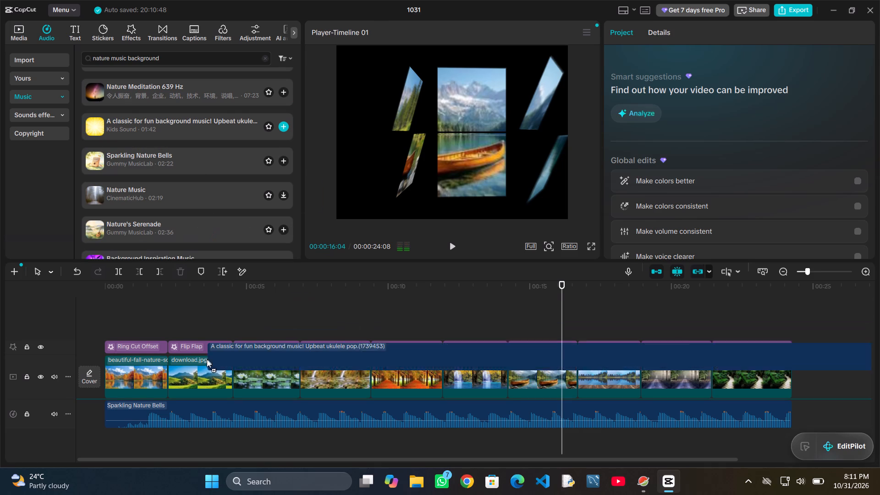
left_click_drag(207, 359, 153, 429)
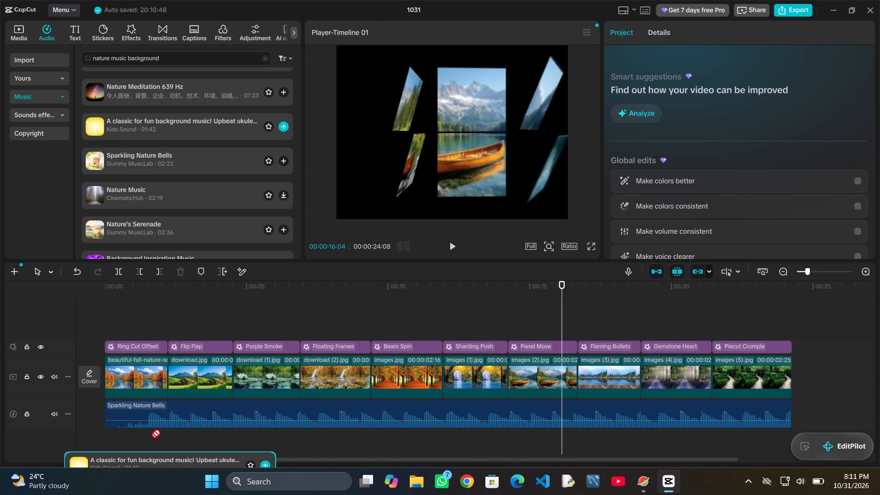
left_click_drag(153, 429, 264, 412)
scroll(266, 413, "down", 2)
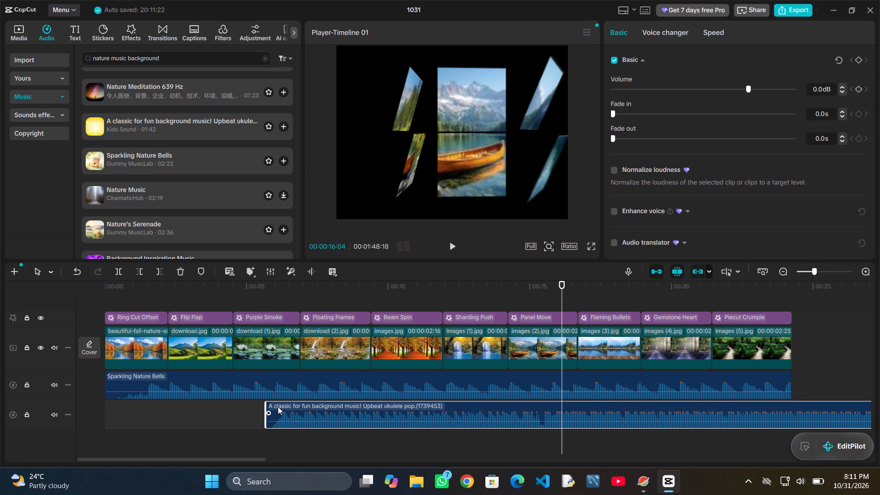
left_click_drag(278, 407, 115, 407)
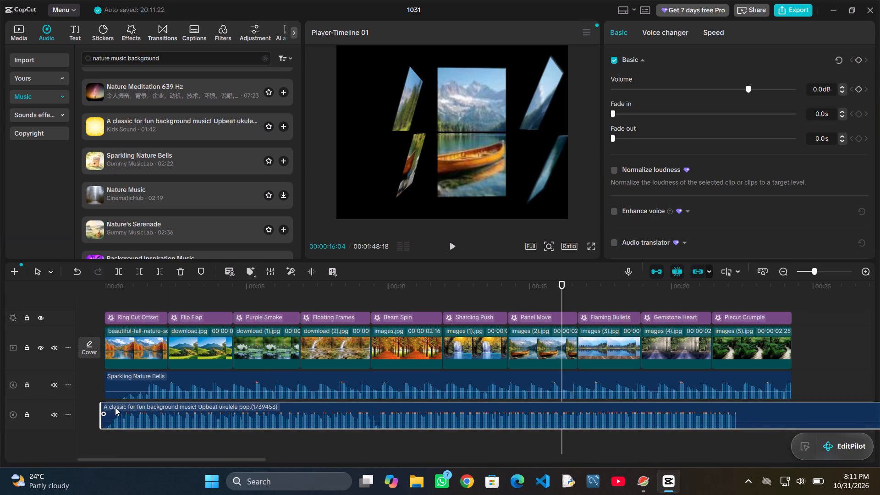
left_click_drag(115, 407, 121, 407)
Trim the end of the ukulele pop music at 00:00:24:08, where the last photo clip ends.
left_click(627, 413)
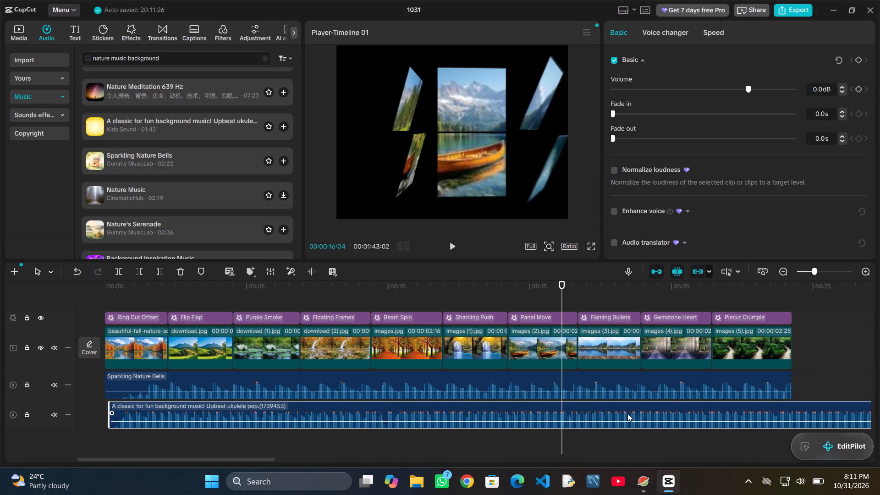
double_click(627, 413)
left_click(729, 424)
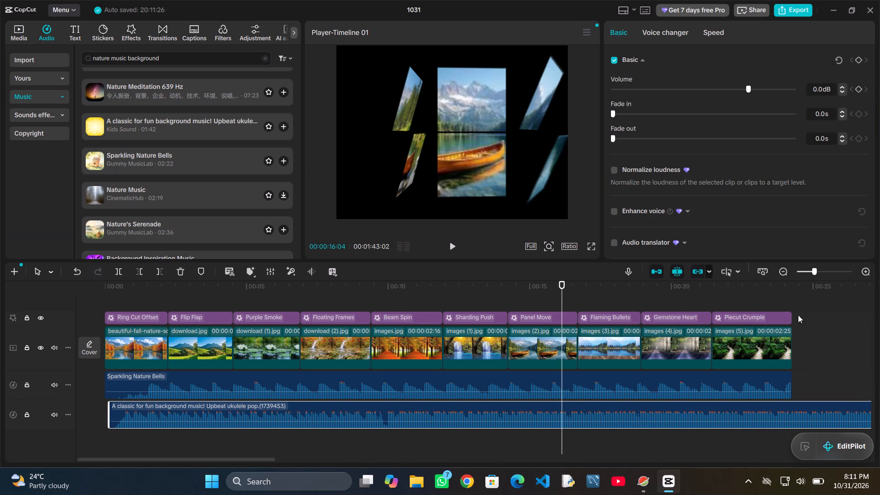
left_click_drag(784, 294, 796, 295)
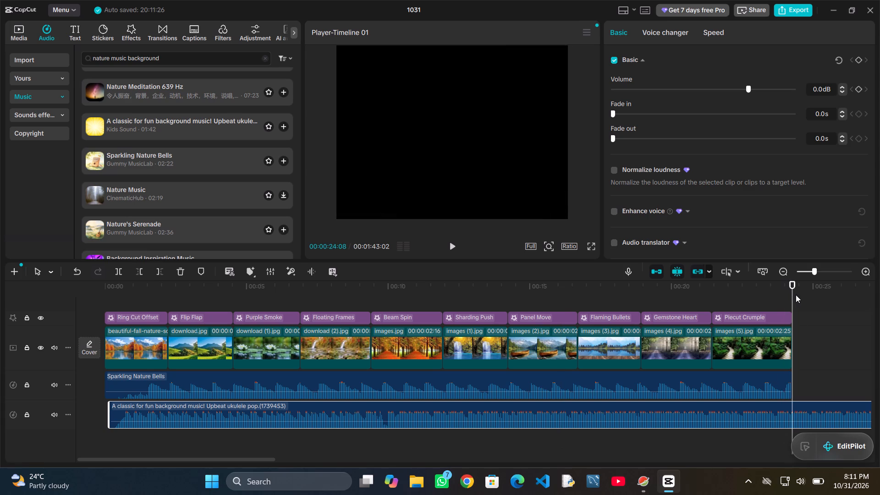
left_click(160, 274)
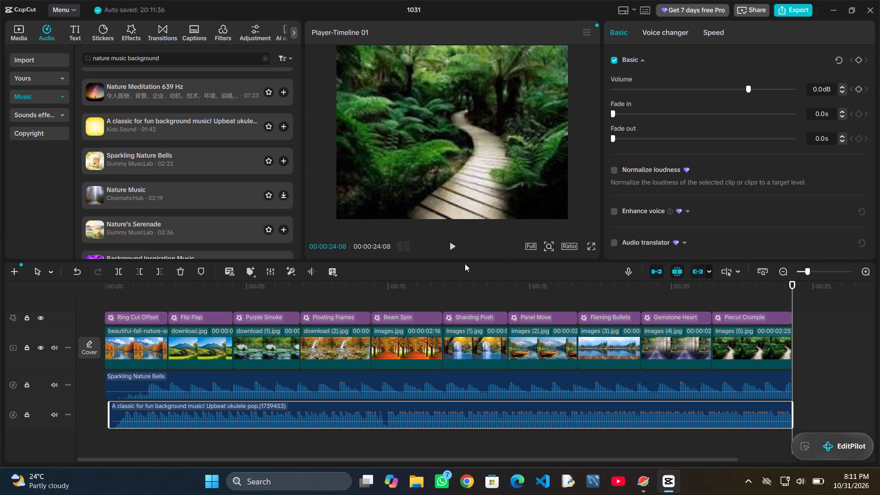
Play the timeline from the beginning to hear Sparkling Nature Bells and the ukulele pop music together.
left_click(456, 247)
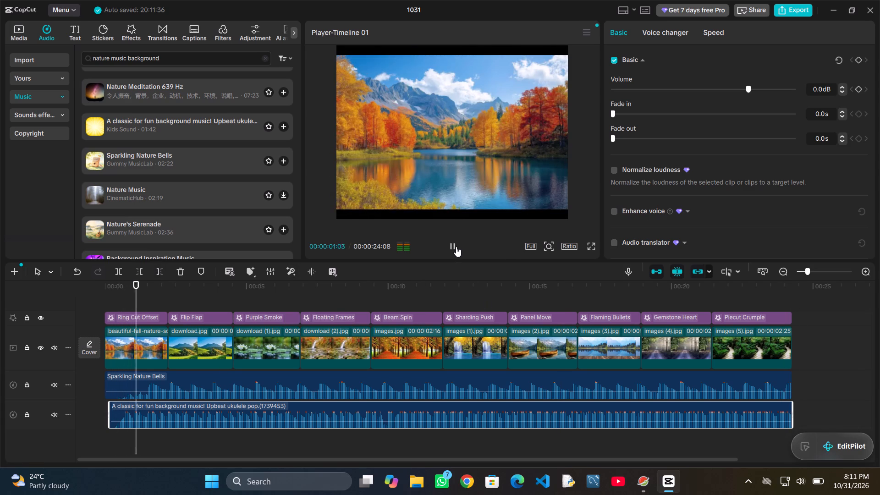
left_click(376, 379)
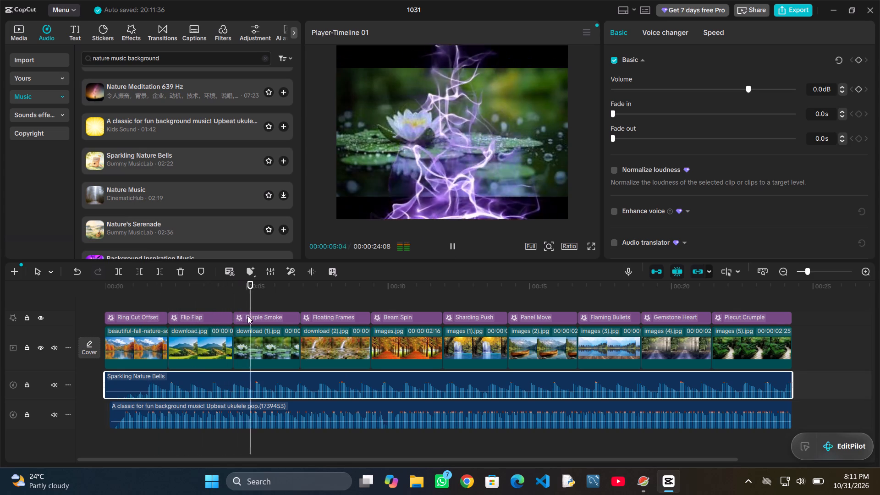
left_click_drag(280, 290, 10, 362)
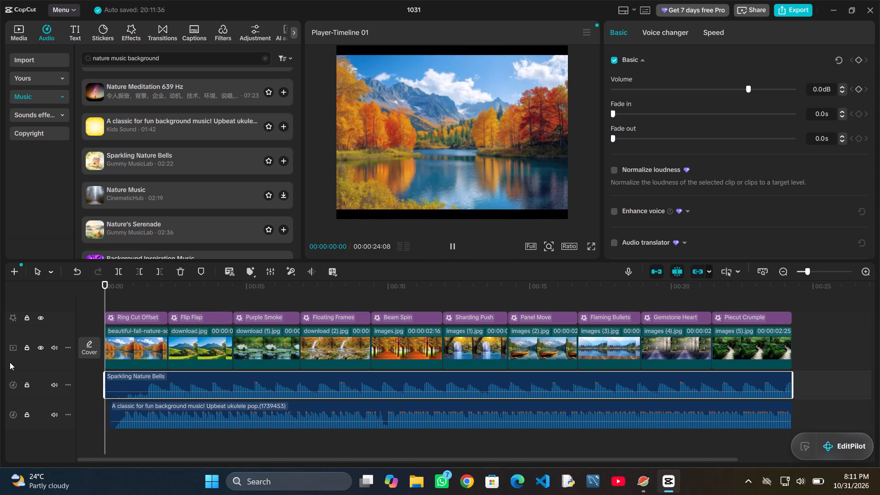
left_click(451, 247)
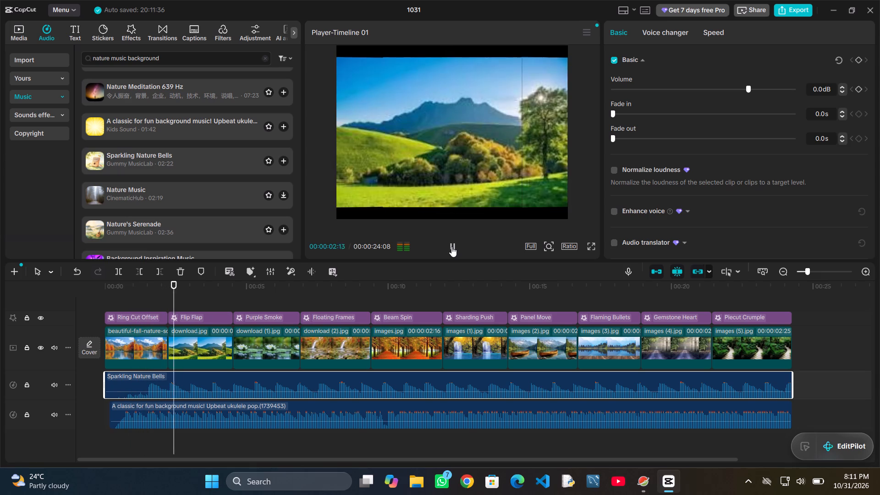
Delete the Sparkling Nature Bells music from the timeline.
right_click(425, 382)
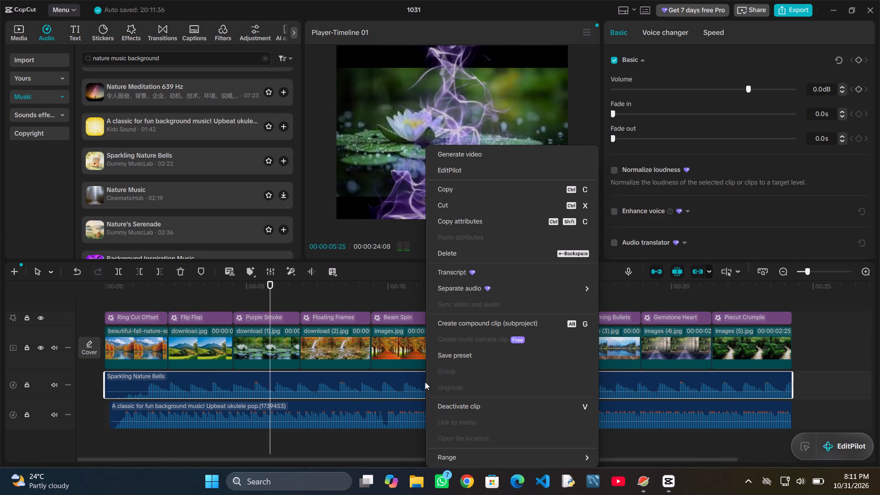
left_click(443, 253)
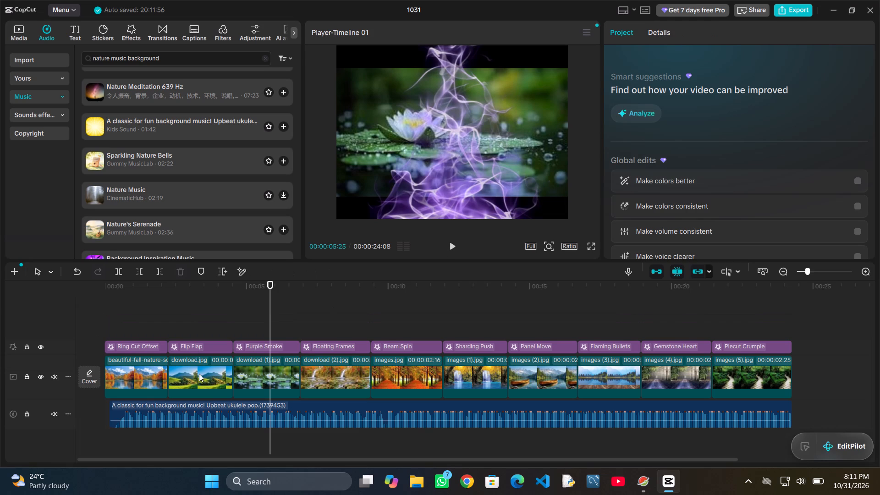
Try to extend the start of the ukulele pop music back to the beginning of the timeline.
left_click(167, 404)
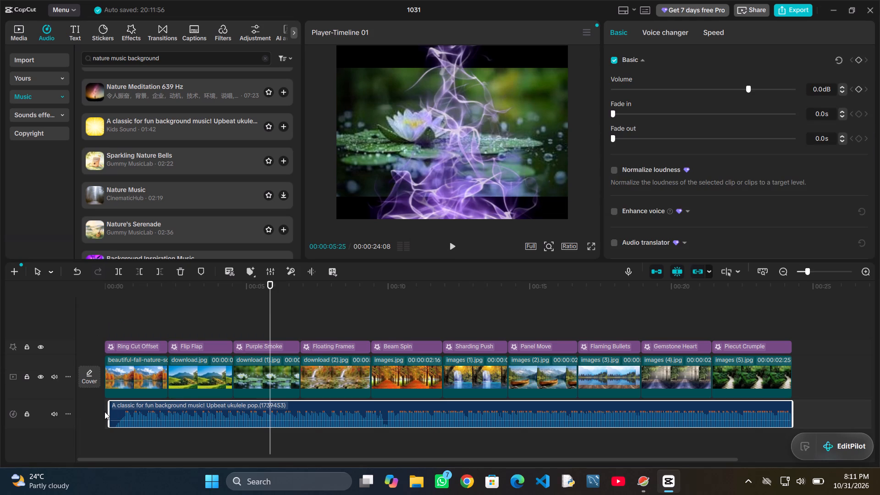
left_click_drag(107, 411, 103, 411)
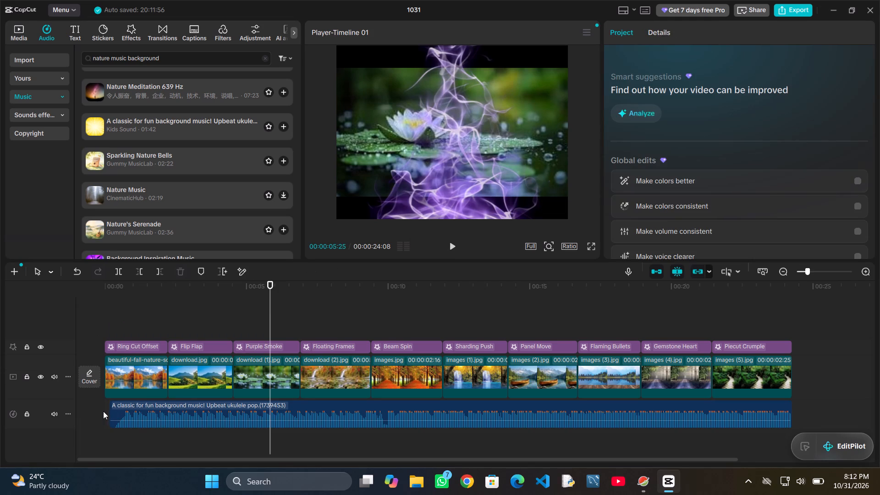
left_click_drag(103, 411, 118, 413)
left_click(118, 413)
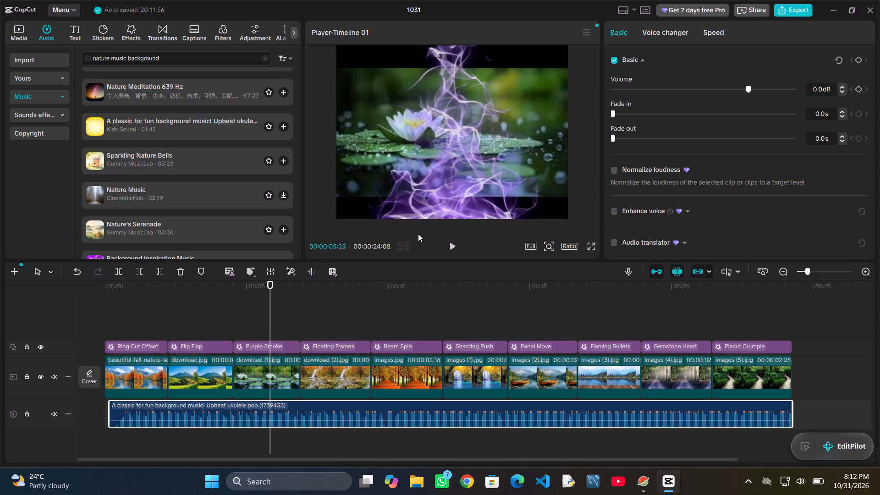
Play the rest of the timeline with only the ukulele pop music.
left_click(452, 247)
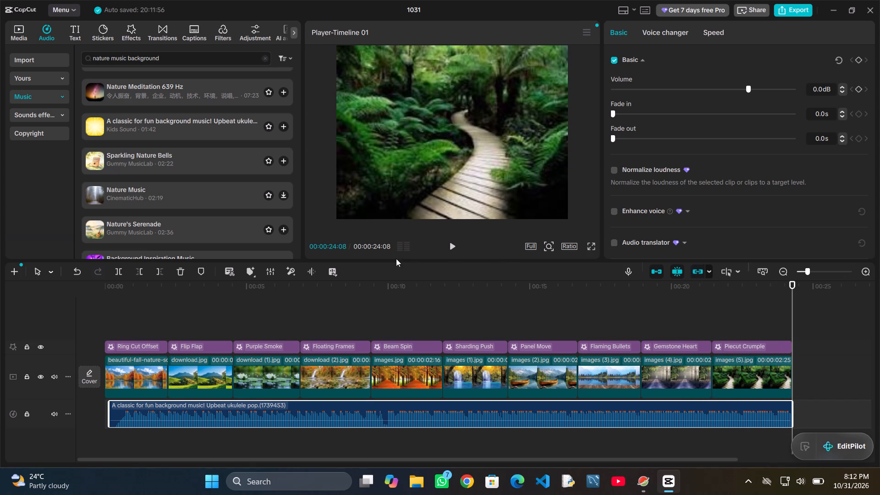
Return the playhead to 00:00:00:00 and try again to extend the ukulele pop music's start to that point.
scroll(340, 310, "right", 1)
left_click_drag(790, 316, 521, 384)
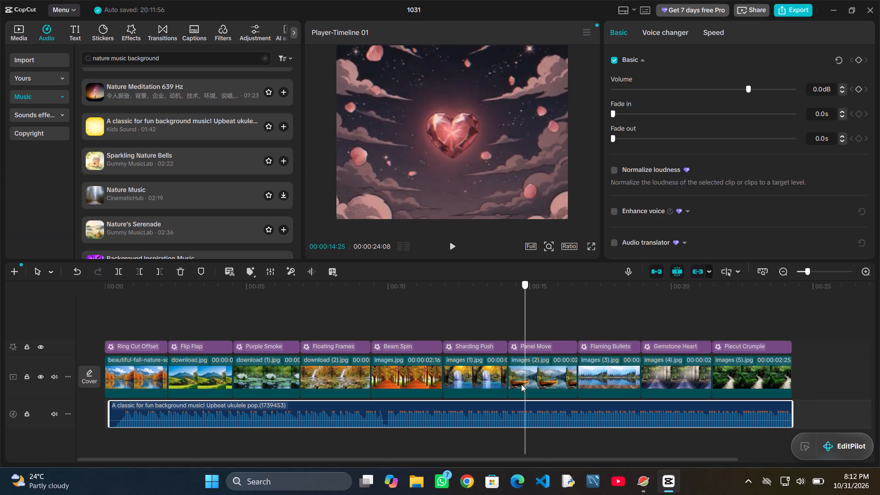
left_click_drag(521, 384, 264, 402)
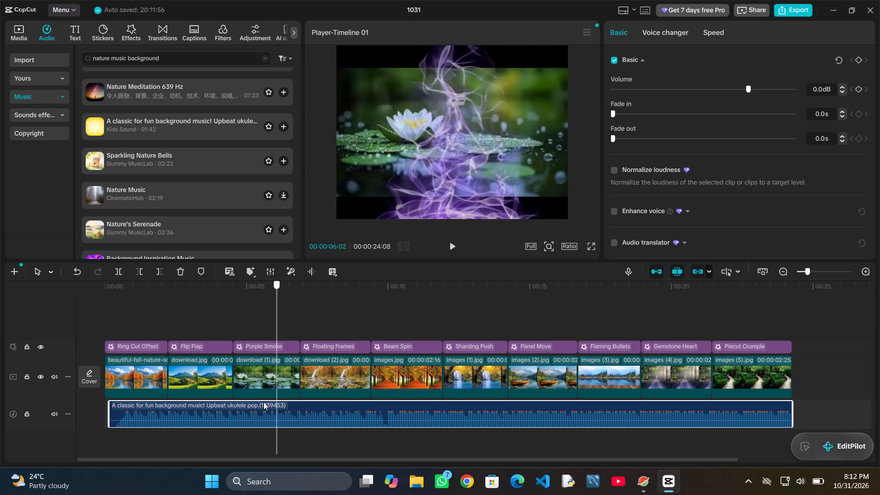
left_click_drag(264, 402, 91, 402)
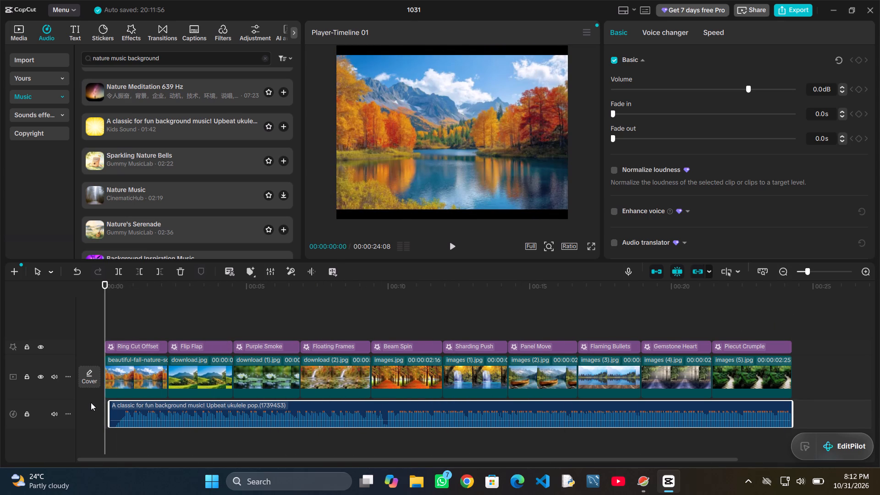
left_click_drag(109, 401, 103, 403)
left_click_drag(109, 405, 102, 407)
Add the trending skull sticker with the black hat on a new track above the effects, starting at 00:00:00:00.
left_click(71, 33)
double_click(127, 32)
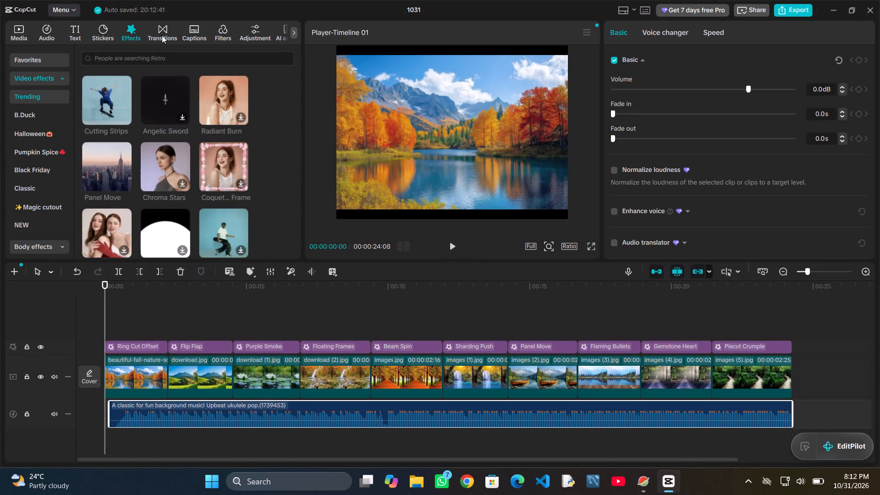
left_click(100, 31)
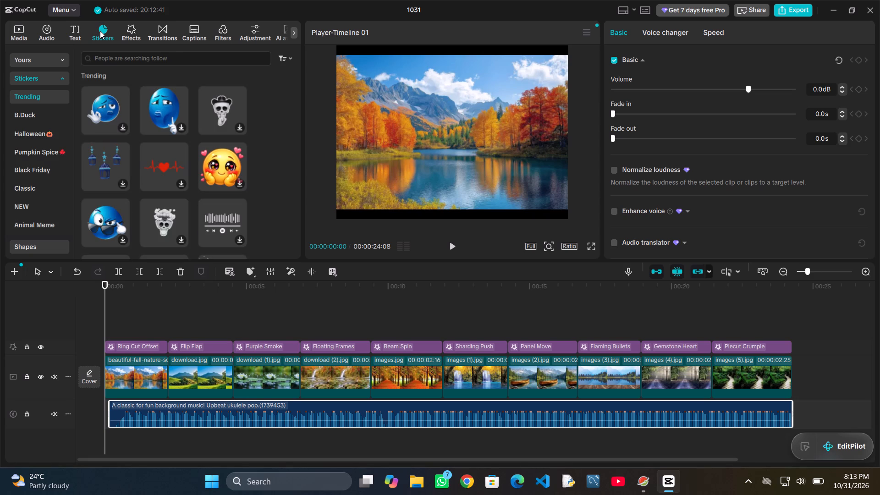
double_click(239, 124)
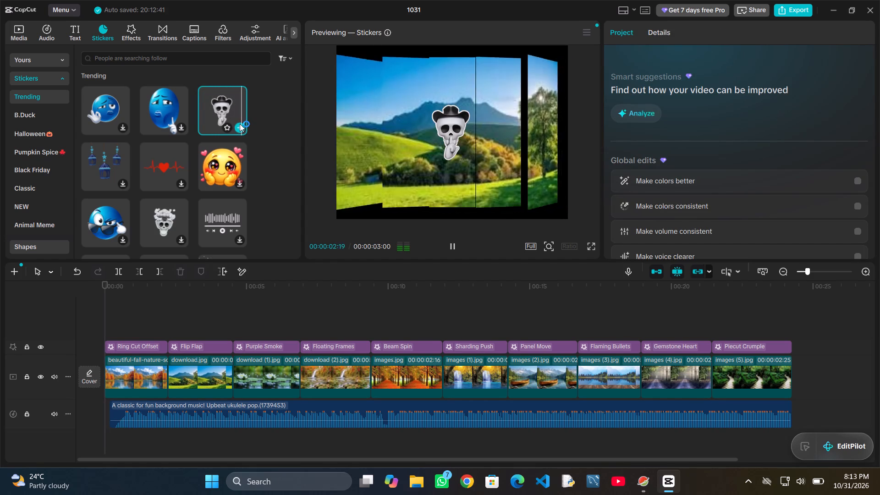
double_click(228, 116)
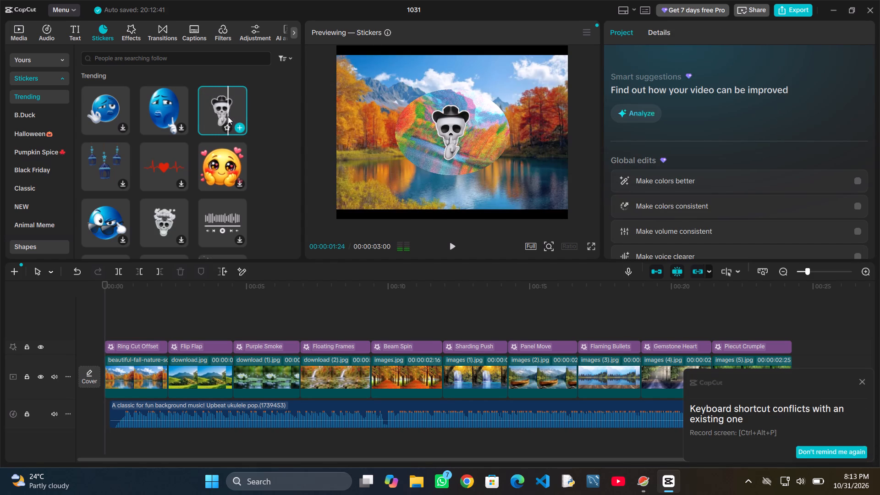
left_click_drag(228, 116, 138, 359)
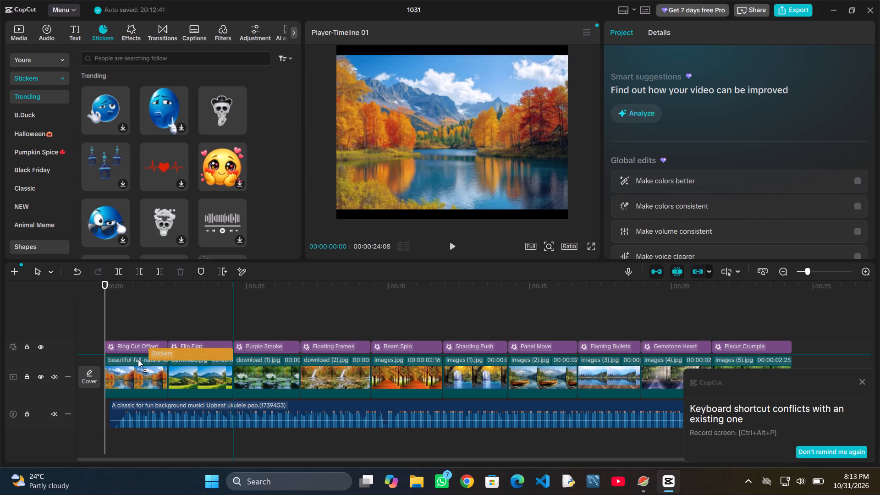
left_click_drag(138, 359, 109, 335)
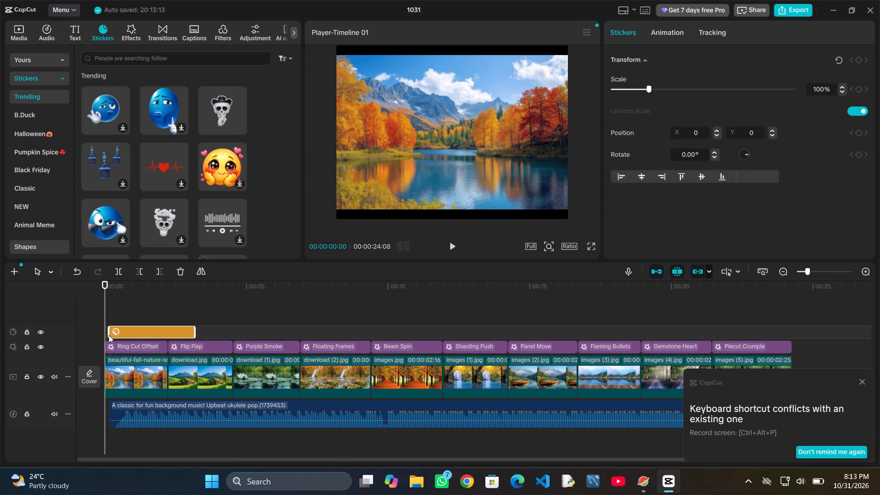
left_click(109, 335)
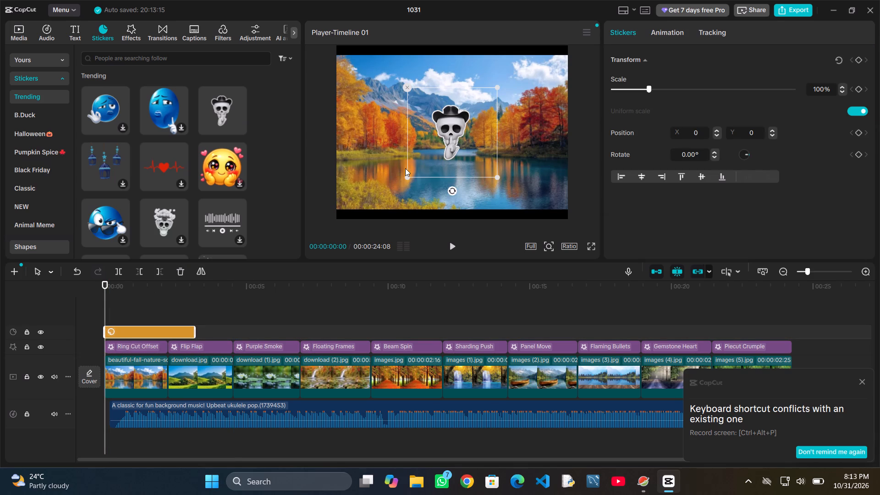
Enlarge the skull sticker to 332% scale in the preview.
left_click_drag(497, 174, 700, 198)
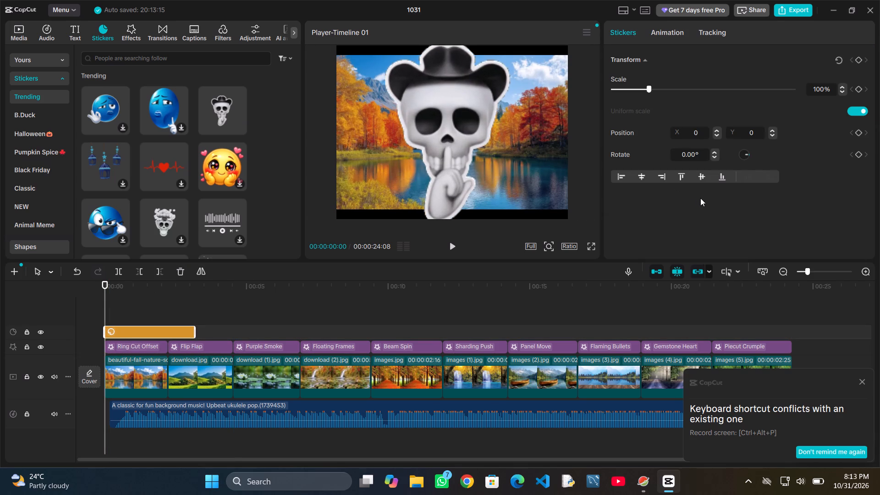
left_click_drag(700, 198, 702, 198)
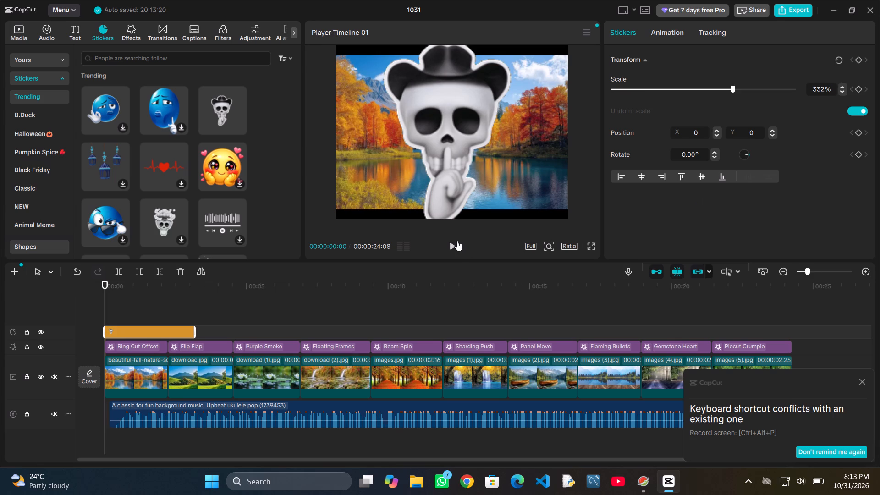
Preview the enlarged skull sticker in the opening clips and shorten its duration to about 1 second.
left_click(456, 245)
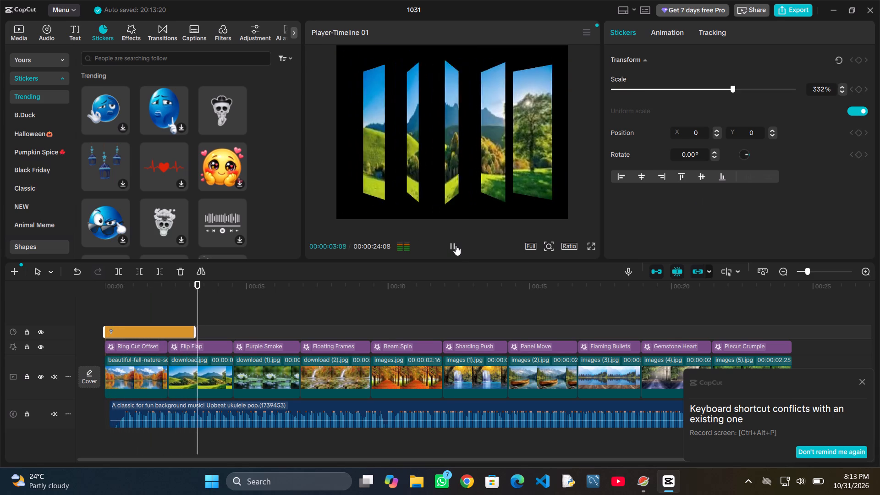
left_click(455, 245)
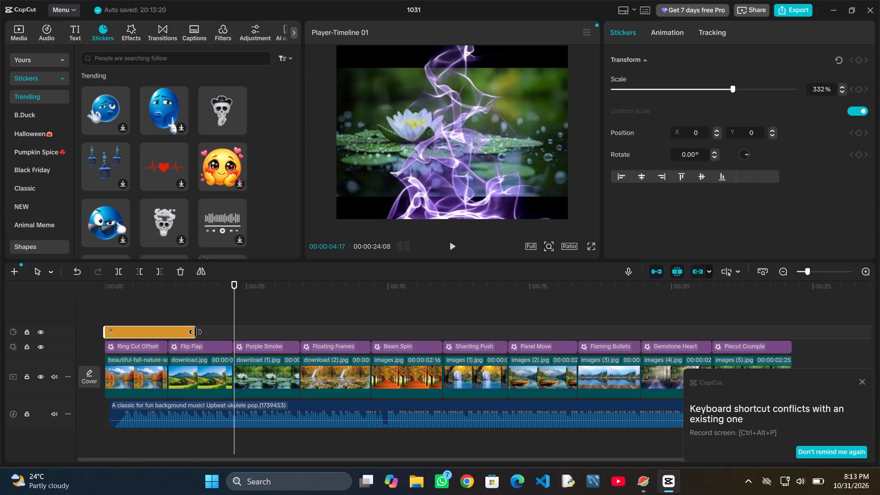
left_click_drag(195, 332, 141, 333)
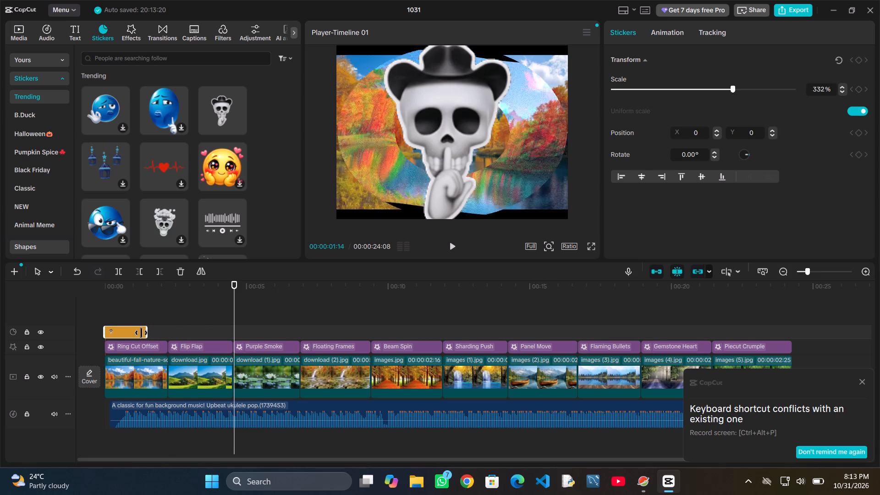
left_click_drag(141, 333, 131, 333)
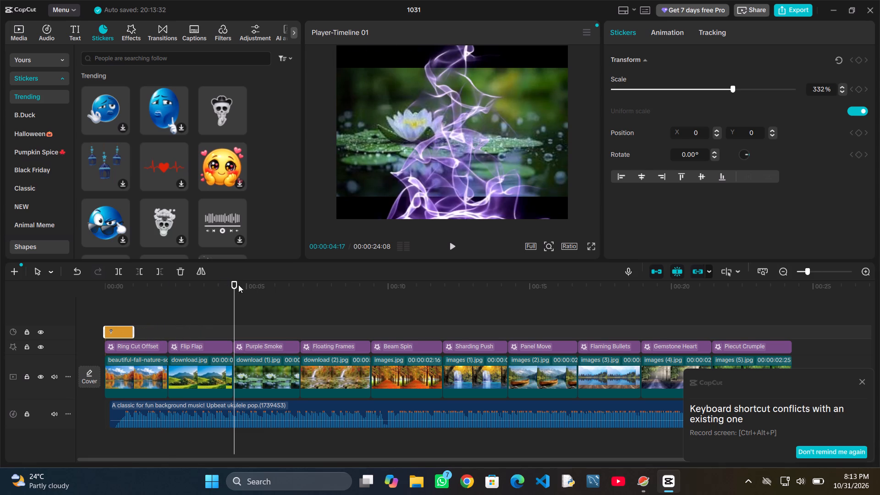
Play the opening from 00:00:00:00 to review the shortened skull sticker, and return the playhead to the beginning.
left_click_drag(233, 282, 99, 341)
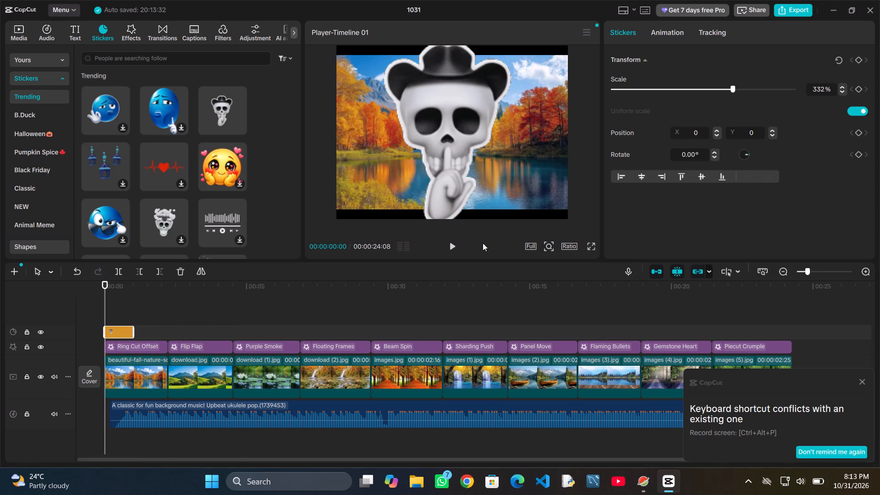
left_click(452, 242)
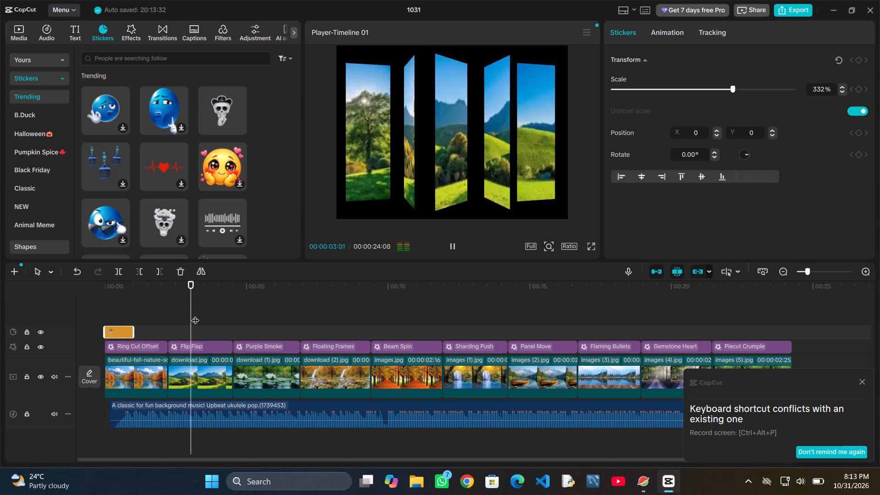
left_click_drag(194, 314, 241, 300)
triple_click(241, 300)
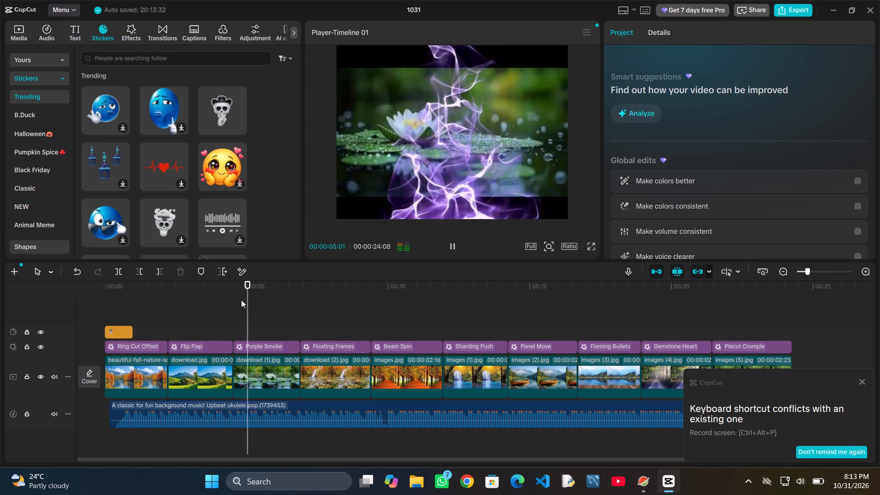
left_click_drag(241, 300, 0, 344)
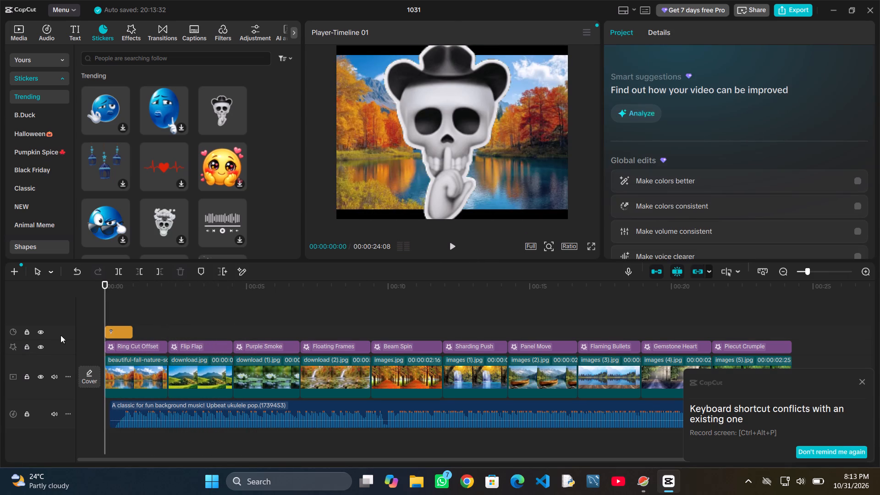
Delete the skull sticker from the start of the timeline.
right_click(127, 335)
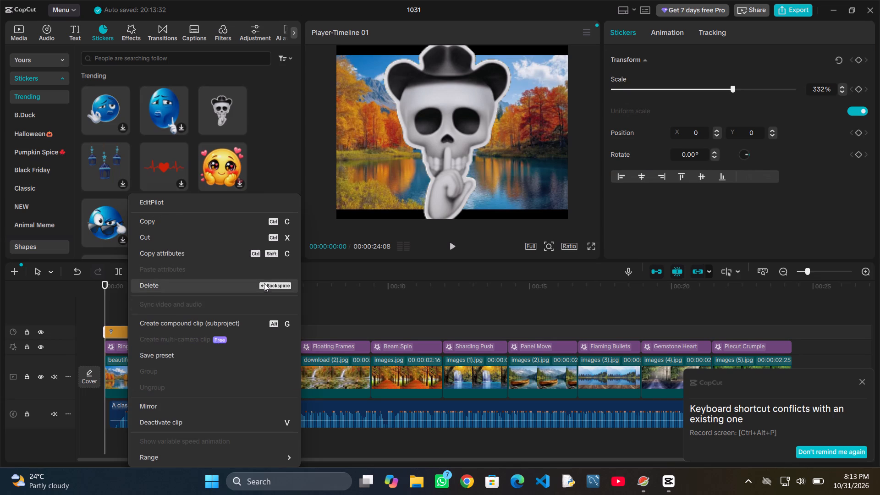
left_click(176, 286)
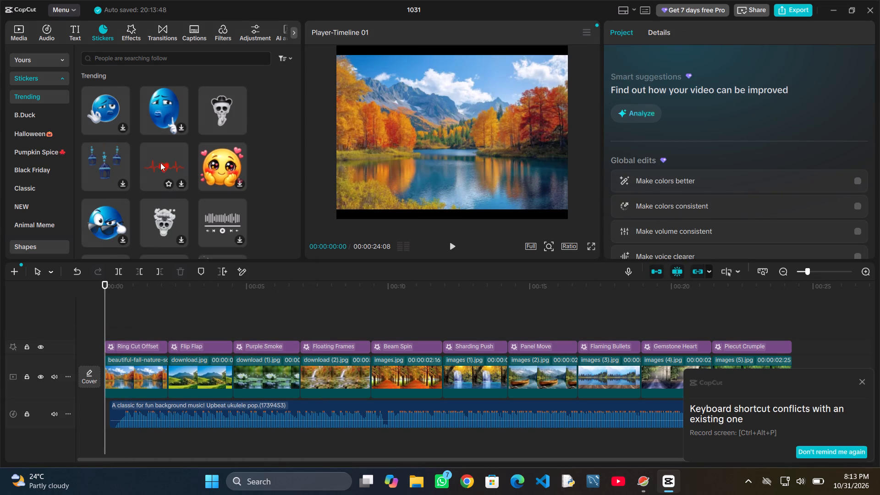
Download the two top blue emoji stickers, the hanging lanterns, the red heartbeat and the heart-eyed yellow emoji from the trending stickers.
scroll(160, 135, "up", 1)
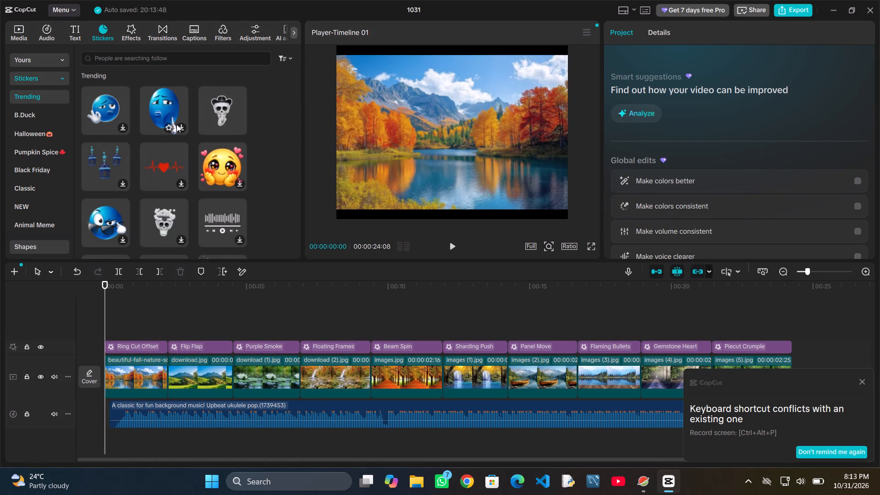
double_click(176, 124)
double_click(122, 124)
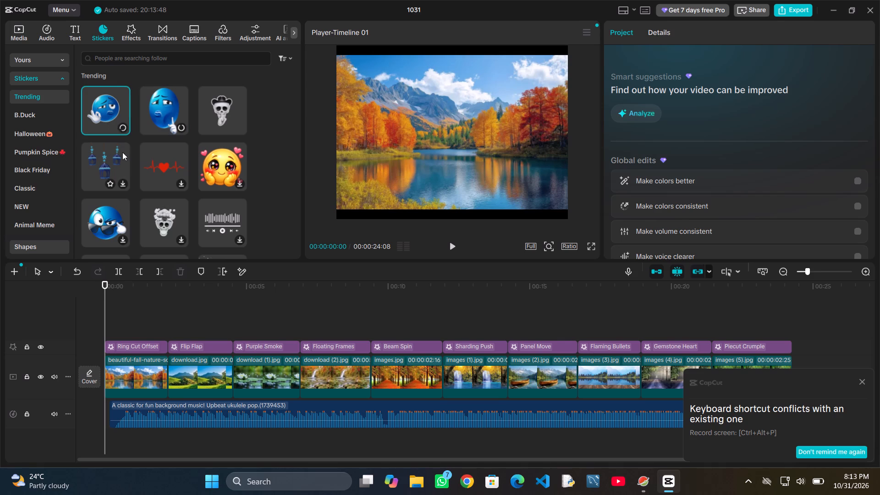
double_click(122, 179)
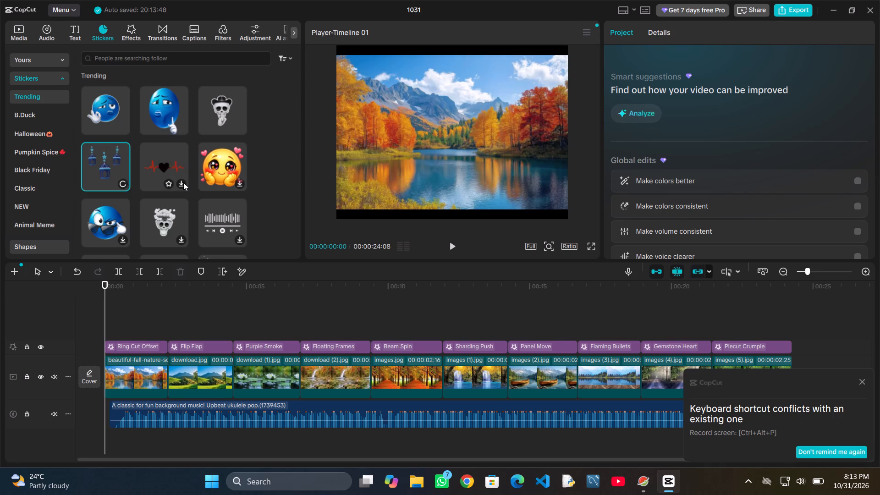
double_click(183, 182)
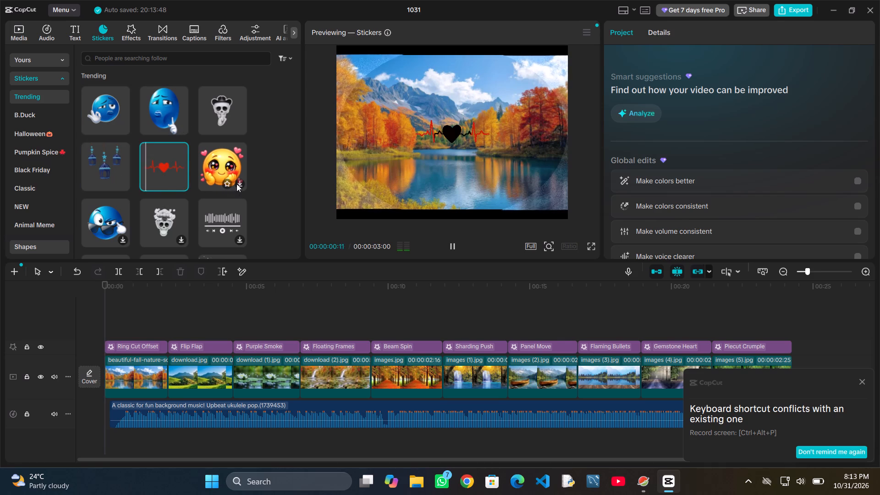
double_click(236, 184)
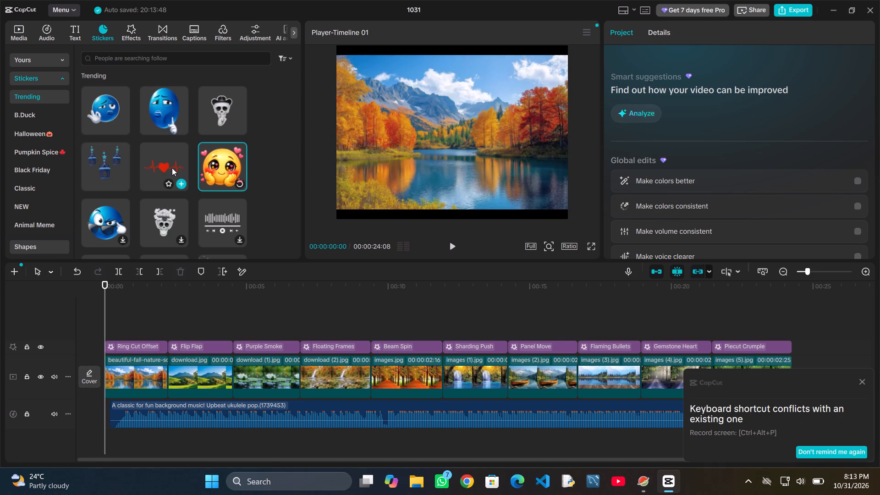
Add the heartbeat sticker on a new track above the effects at 00:00:00:00 and trim it to the end of the opening photo.
left_click(172, 168)
left_click(172, 168)
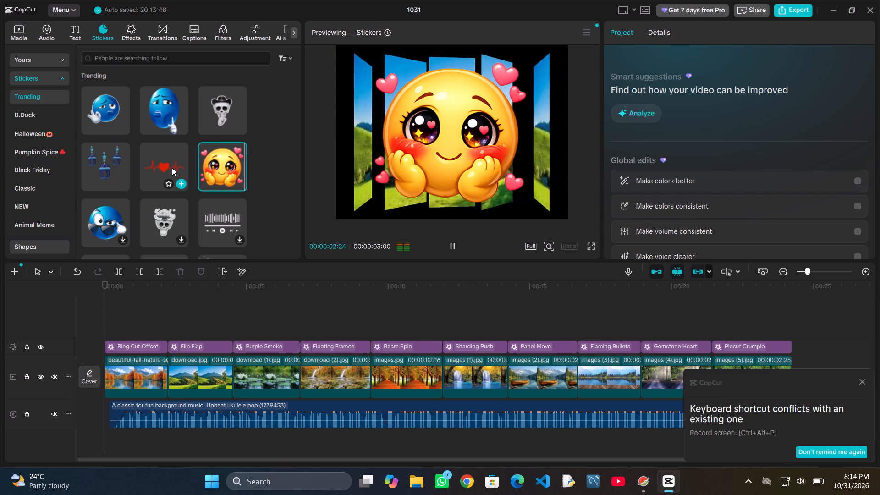
left_click_drag(172, 168, 138, 320)
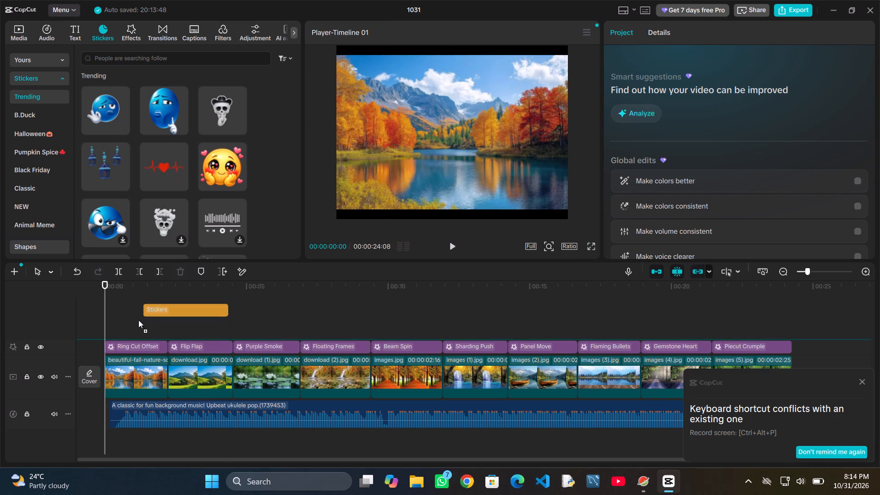
left_click_drag(138, 320, 108, 329)
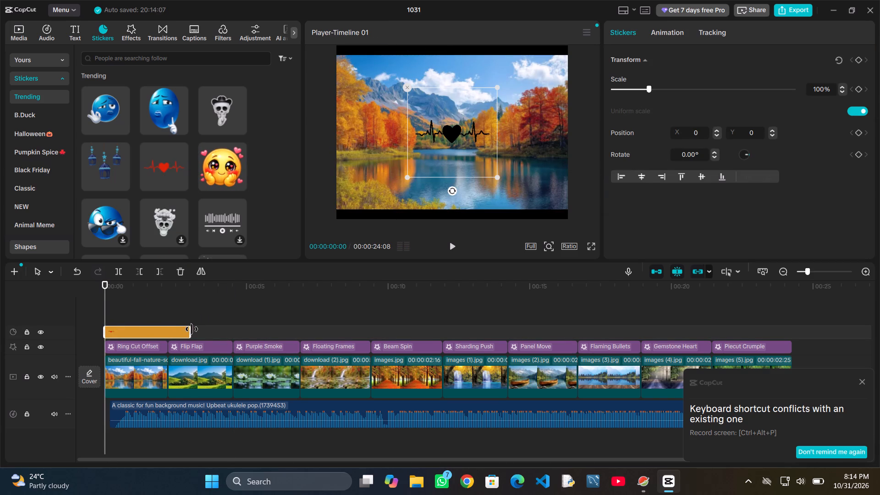
left_click_drag(192, 329, 166, 333)
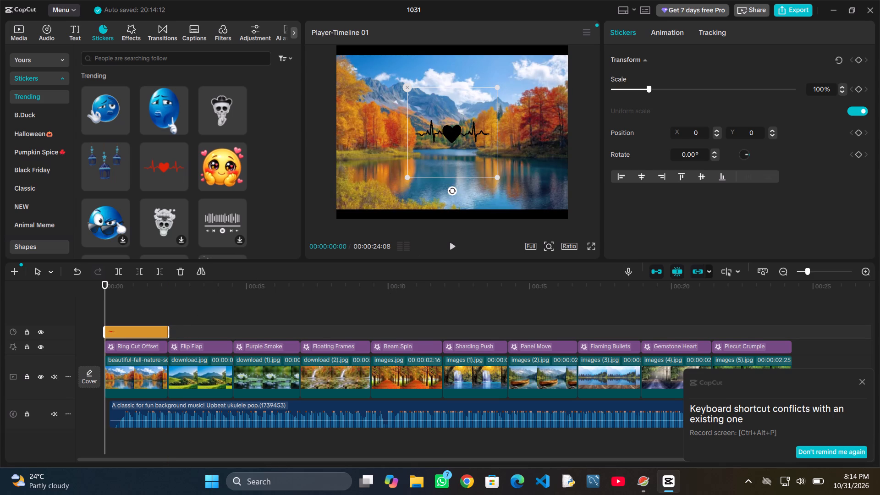
Enlarge the heartbeat sticker to 292% scale in the preview.
left_click_drag(496, 174, 628, 215)
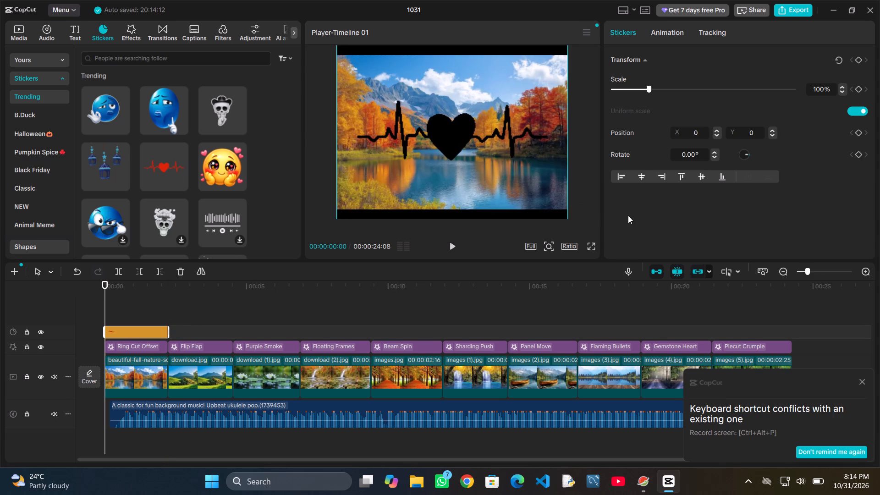
left_click_drag(628, 215, 650, 220)
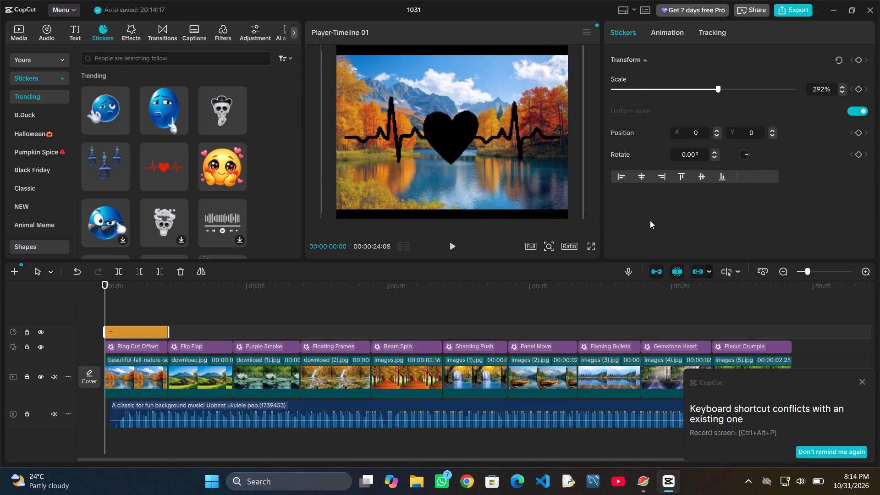
Play the whole video from the beginning to review it with the heartbeat sticker, and dismiss the shortcut conflict notification.
left_click(456, 245)
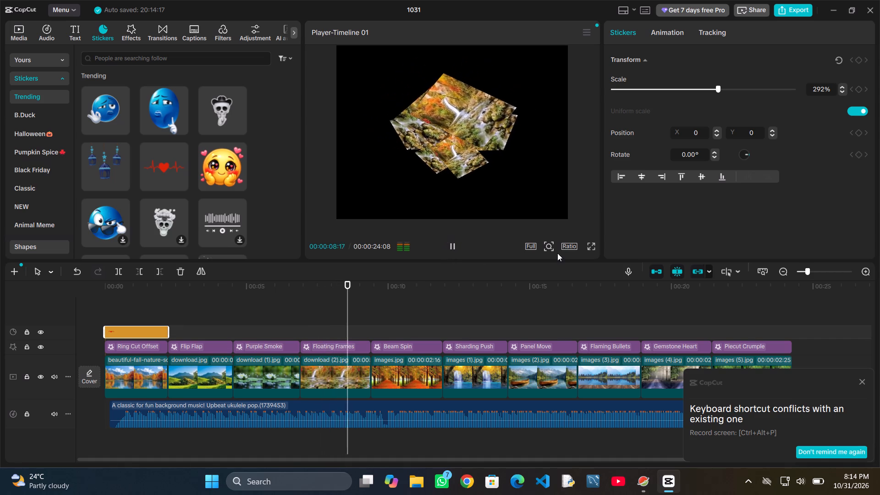
left_click(862, 381)
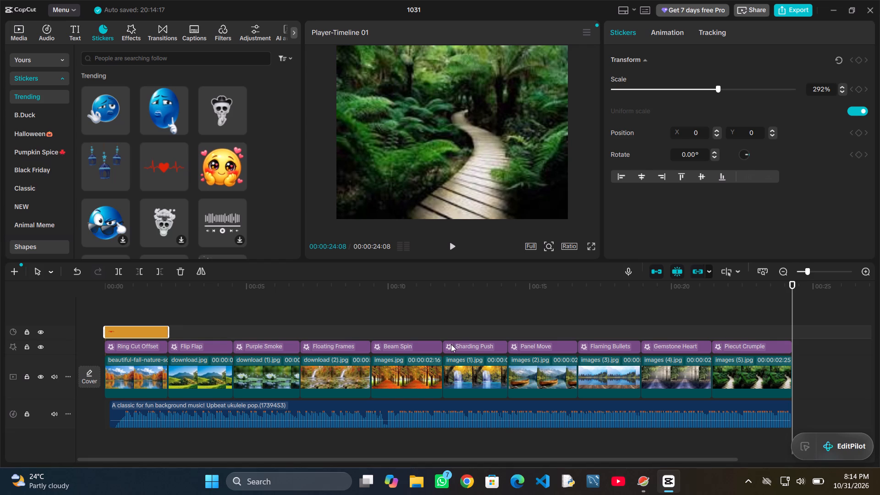
Download and preview the trending music player sticker with the audio waveform.
scroll(172, 162, "down", 1)
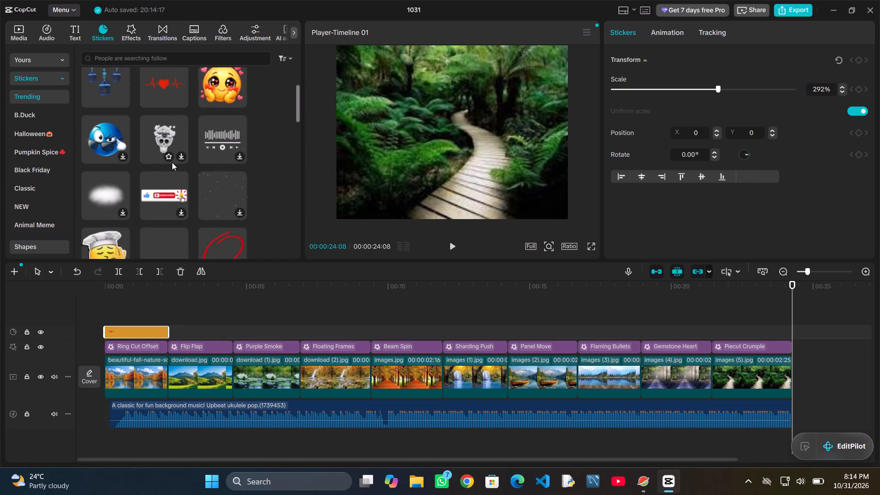
scroll(172, 162, "down", 1)
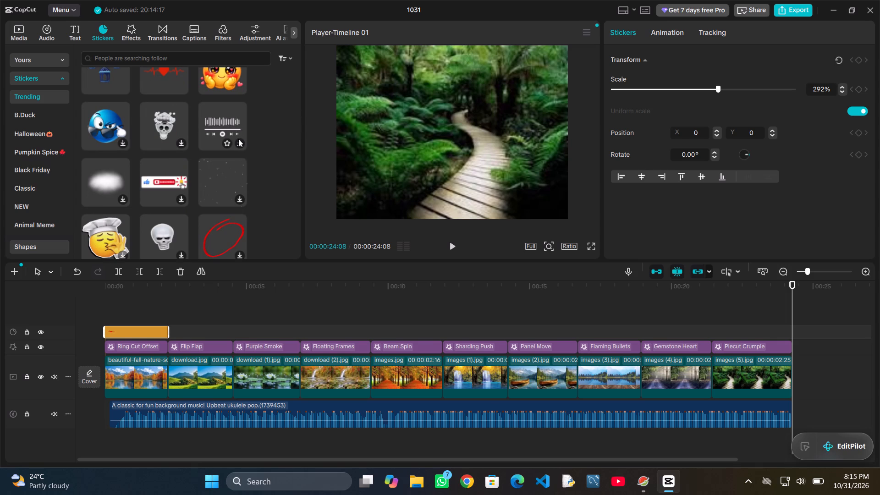
left_click(238, 139)
left_click(239, 140)
double_click(239, 140)
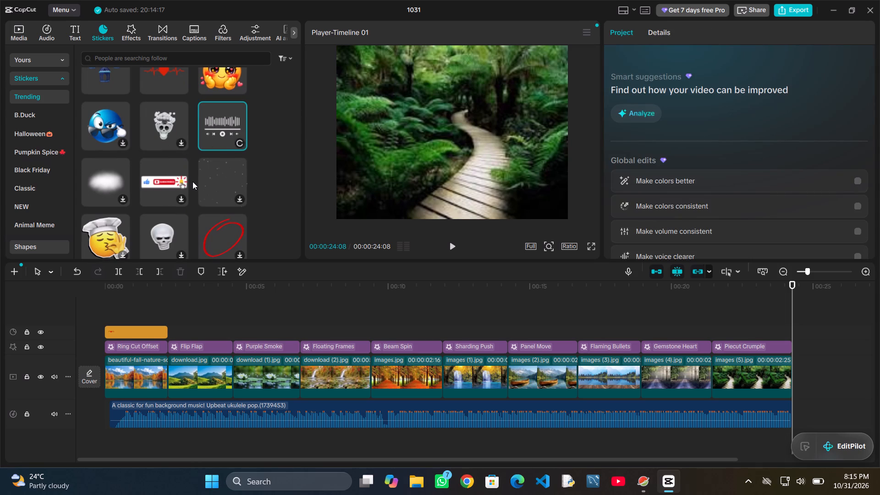
Download the trending smirking cat sticker and play its preview to examine it.
scroll(192, 181, "down", 1)
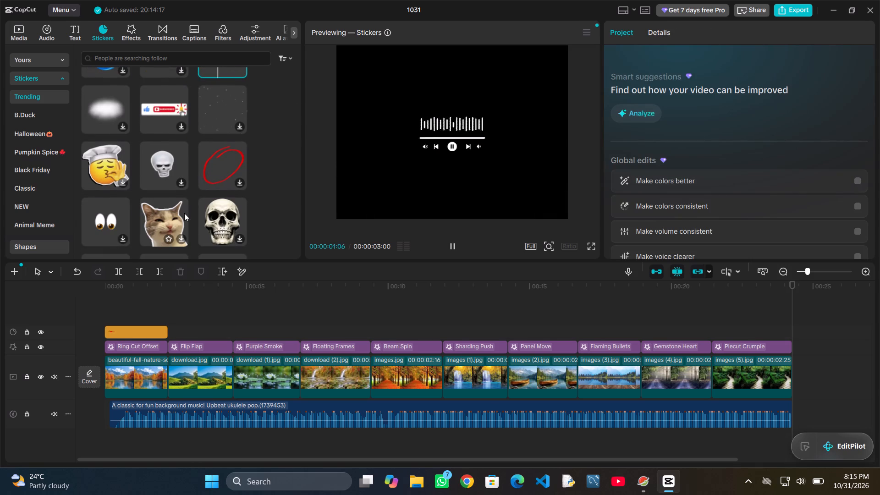
double_click(180, 236)
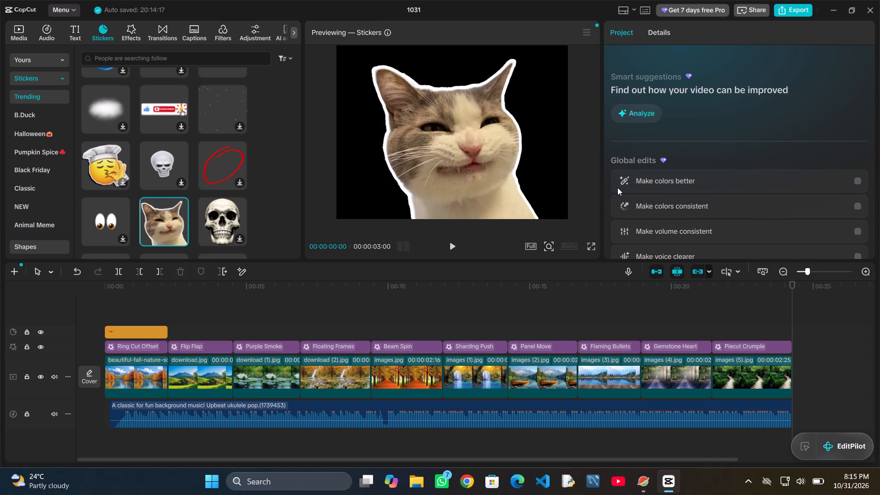
left_click(469, 154)
left_click(808, 296)
left_click_drag(788, 289, 601, 316)
left_click(450, 248)
left_click_drag(419, 149, 393, 147)
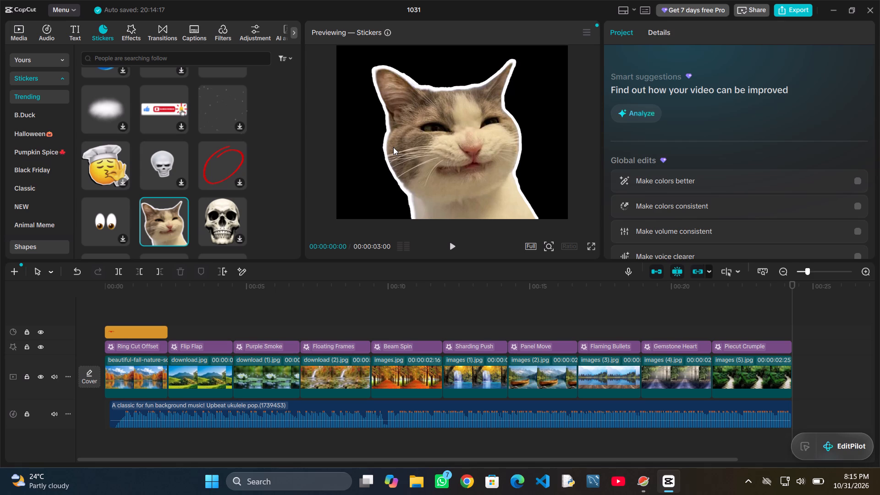